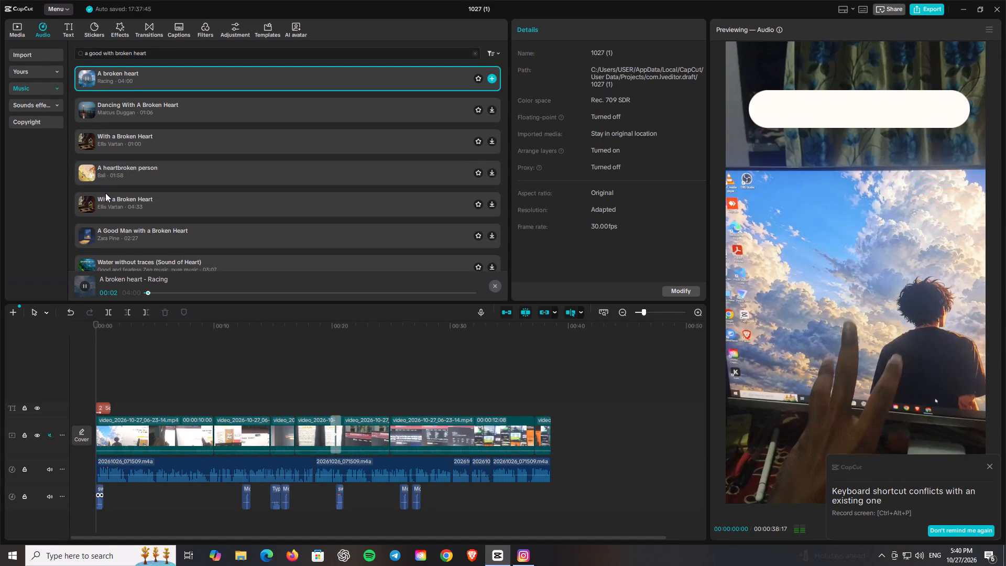
# Preview the track "A Good Man with a Broken Heart" by Zara Pine from the music search results.
pyautogui.click(87, 237)
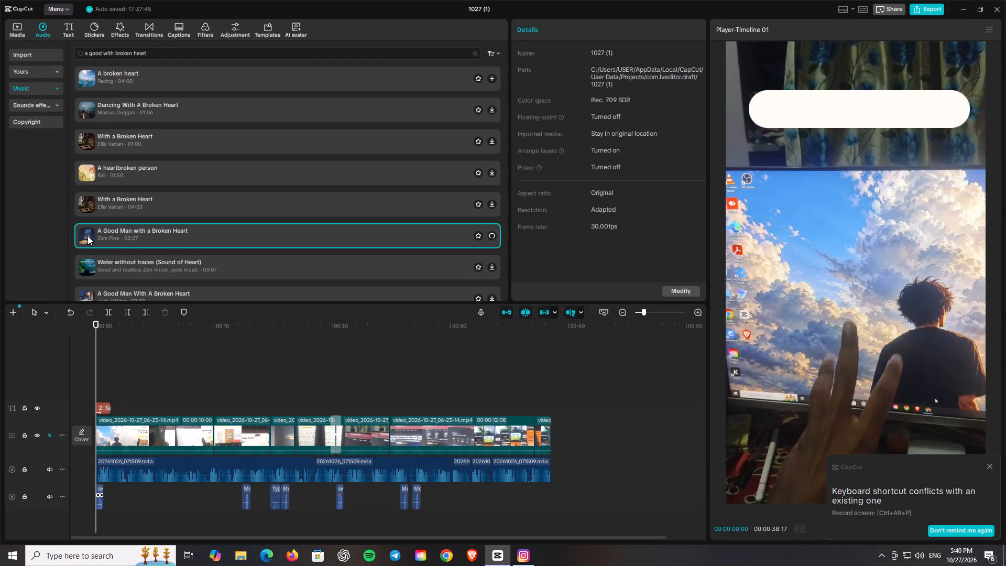
# Switch to Instagram and examine the comments on the open storytelling reel for sound track suggestions.
pyautogui.click(502, 552)
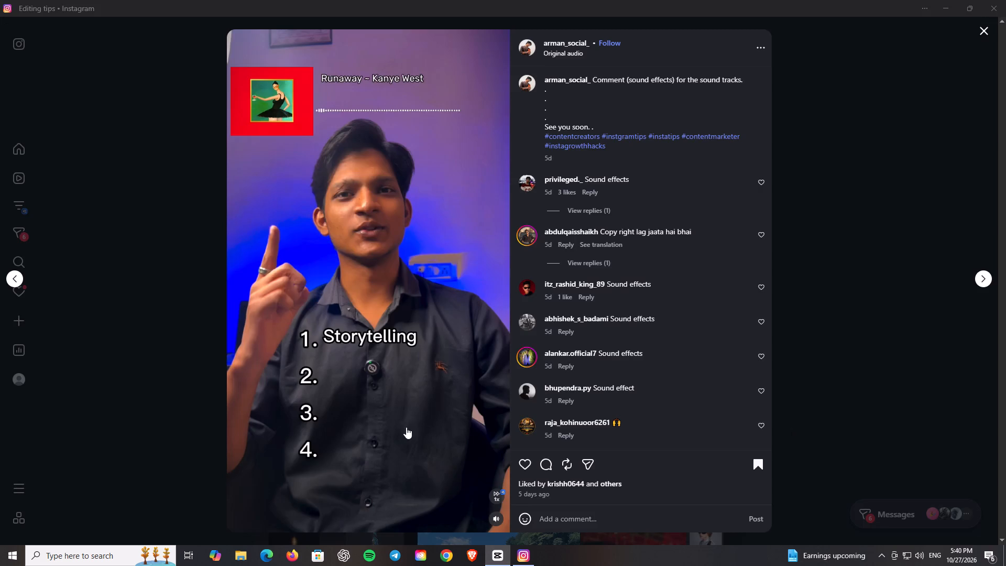
pyautogui.click(520, 552)
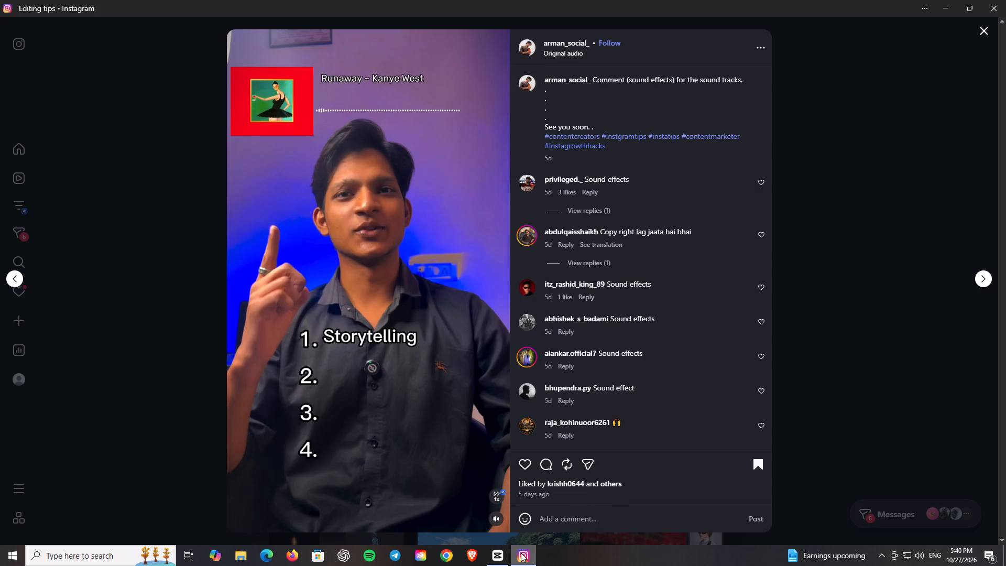
pyautogui.scroll(-4, 363, 439)
pyautogui.scroll(-4, 379, 318)
pyautogui.scroll(-4, 611, 291)
pyautogui.scroll(-7, 818, 278)
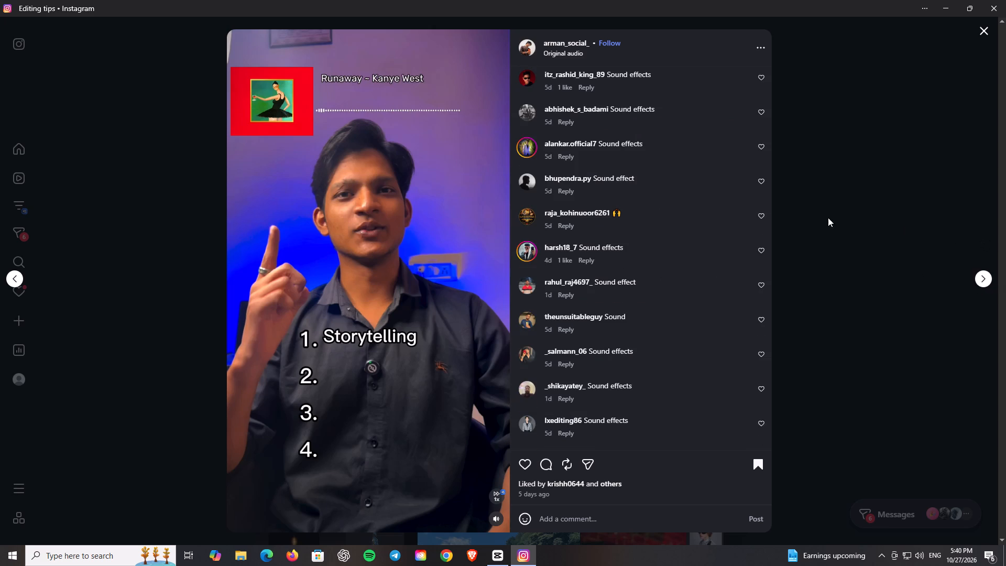
pyautogui.scroll(3, 707, 212)
# Leave the reel, reopen the storytelling reel from the saved "Editing tips" collection, and play it to check its suggested music.
pyautogui.click(23, 275)
pyautogui.click(12, 278)
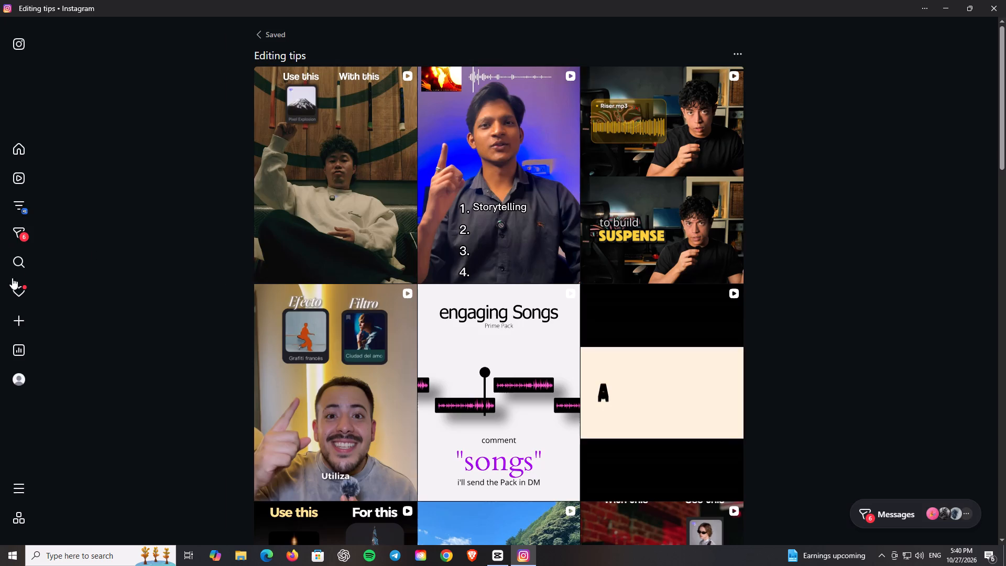
pyautogui.click(431, 175)
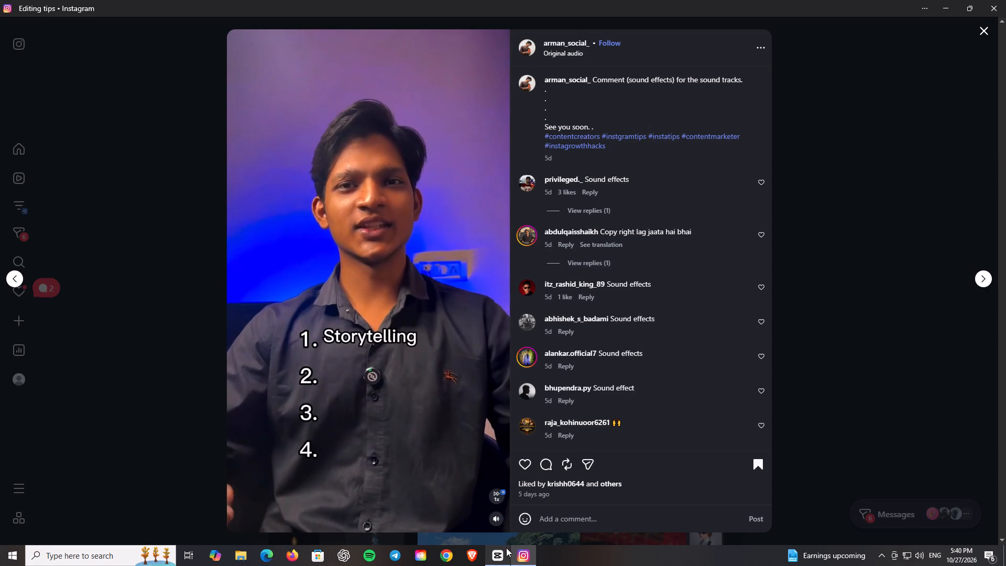
pyautogui.click(366, 333)
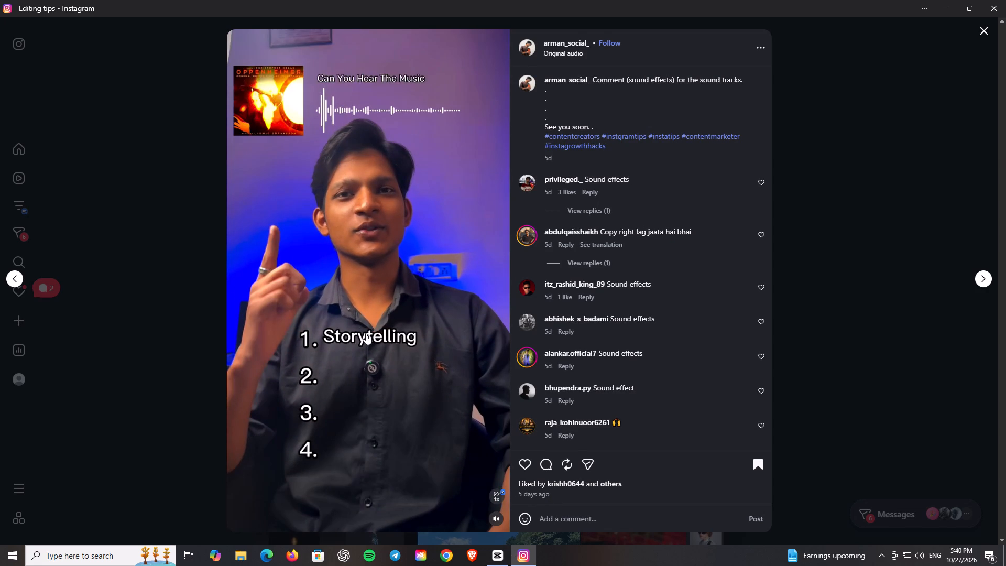
pyautogui.click(366, 333)
pyautogui.click(397, 382)
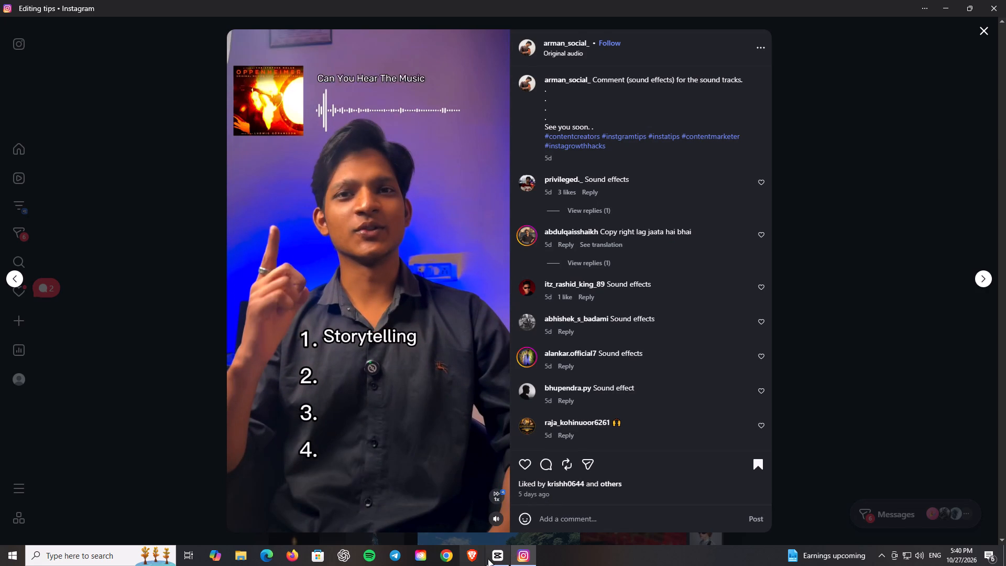
# Switch back to CapCut, preview "A Good Man with a Broken Heart" by Zara Pine, and add it at the timeline's start.
pyautogui.click(497, 560)
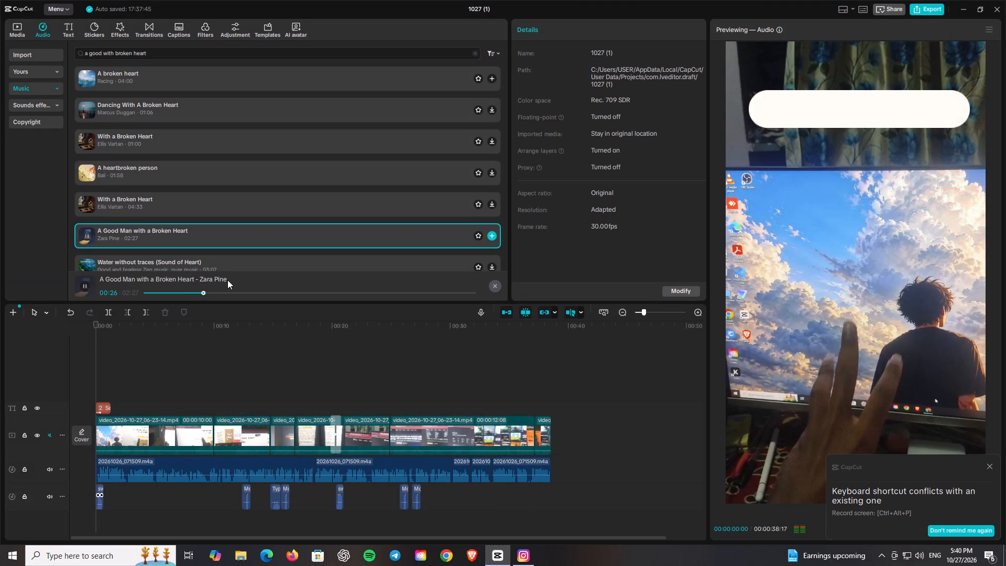
pyautogui.click(186, 293)
pyautogui.click(85, 287)
pyautogui.click(490, 236)
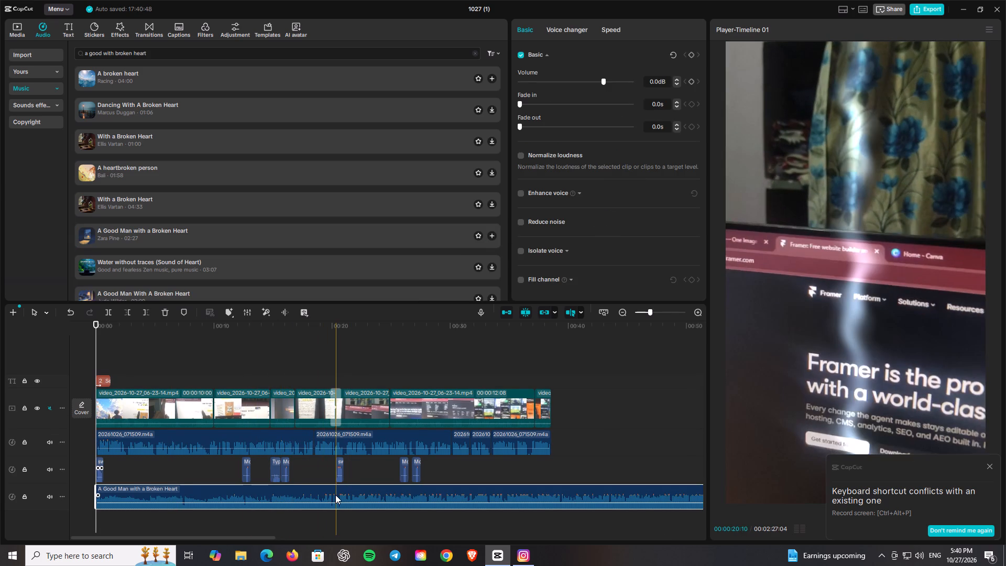
# Split the "A Good Man with a Broken Heart" music clip at about 20 s and delete the part before the cut.
pyautogui.click(334, 494)
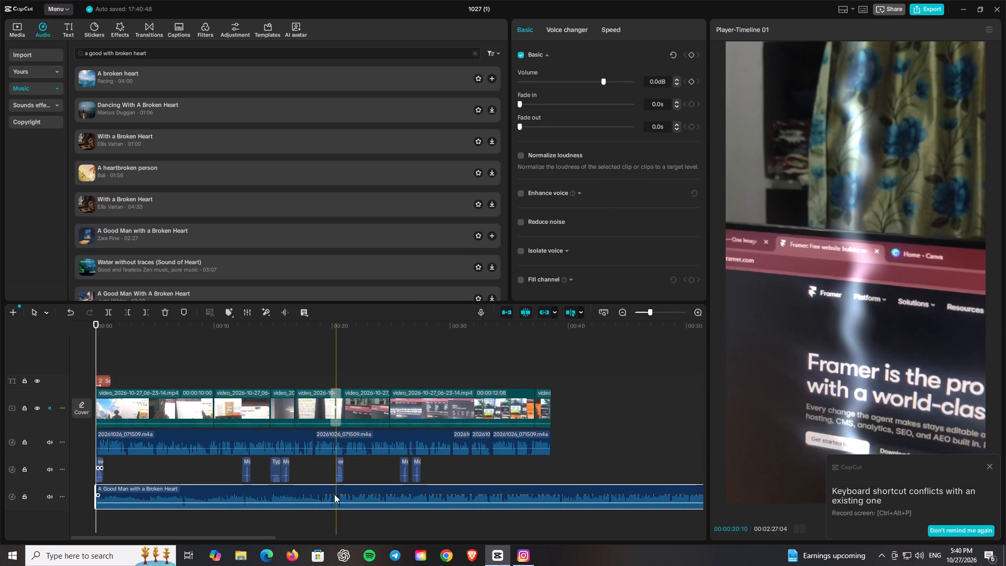
pyautogui.press('b')
pyautogui.click(334, 494)
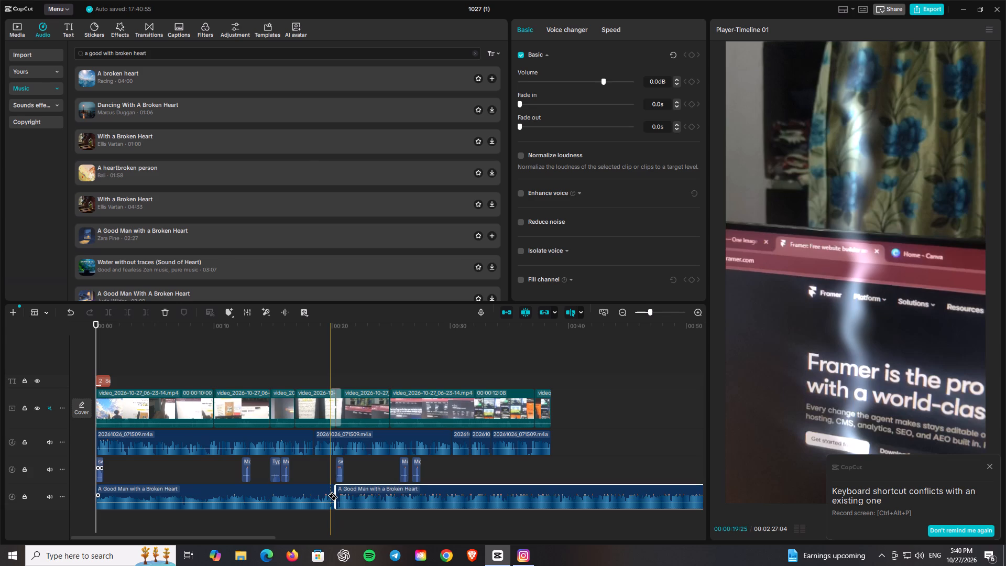
pyautogui.press('a')
pyautogui.click(313, 495)
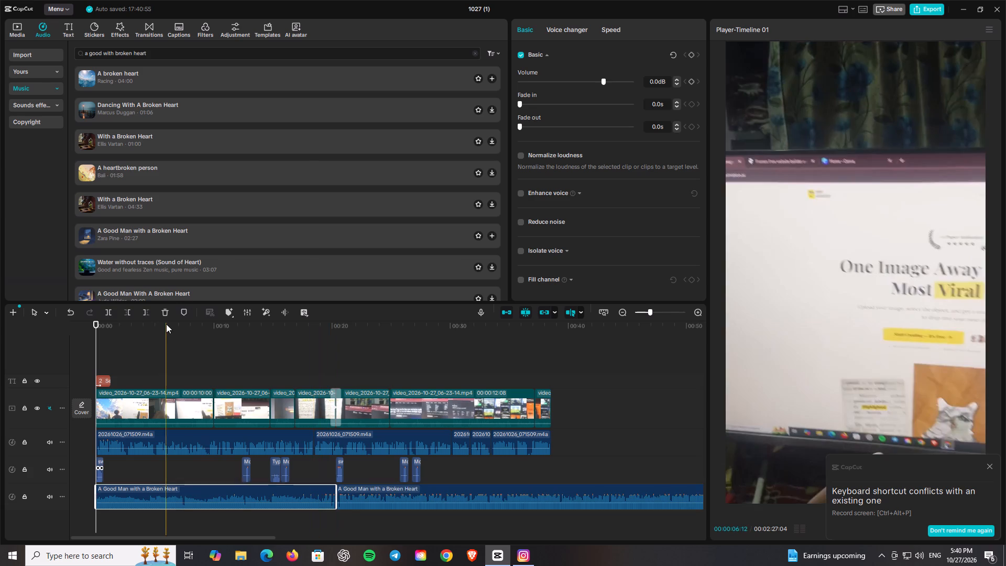
pyautogui.click(169, 312)
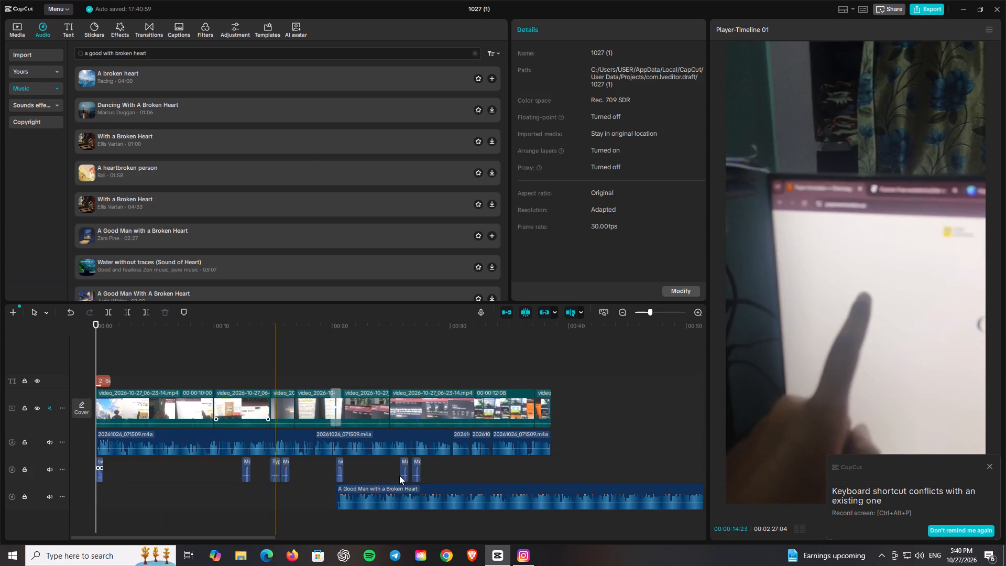
# Move the remaining music clip along its track so it begins at the start of the timeline.
pyautogui.click(404, 488)
pyautogui.moveTo(413, 490); pyautogui.dragTo(161, 492)
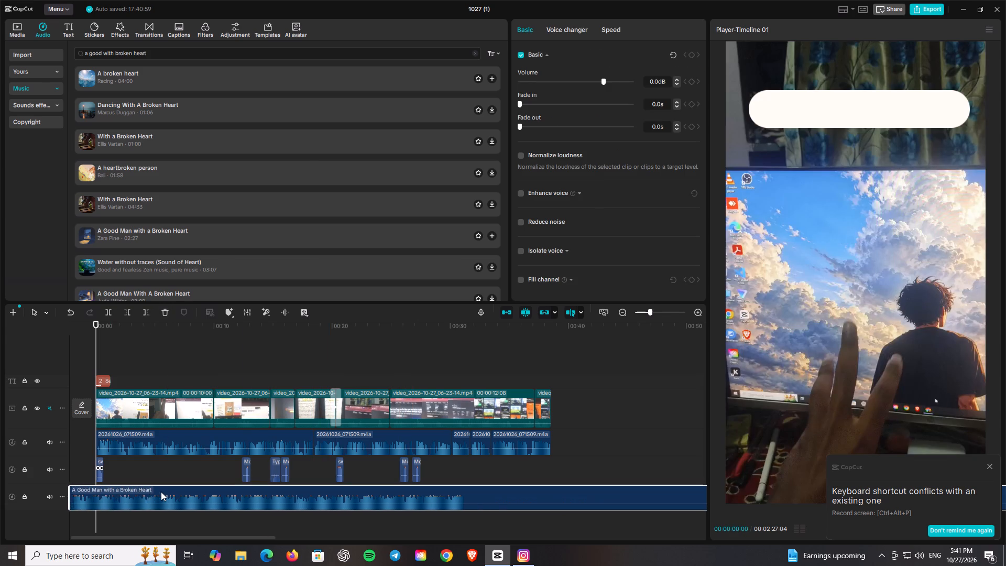
pyautogui.moveTo(161, 492); pyautogui.dragTo(167, 492)
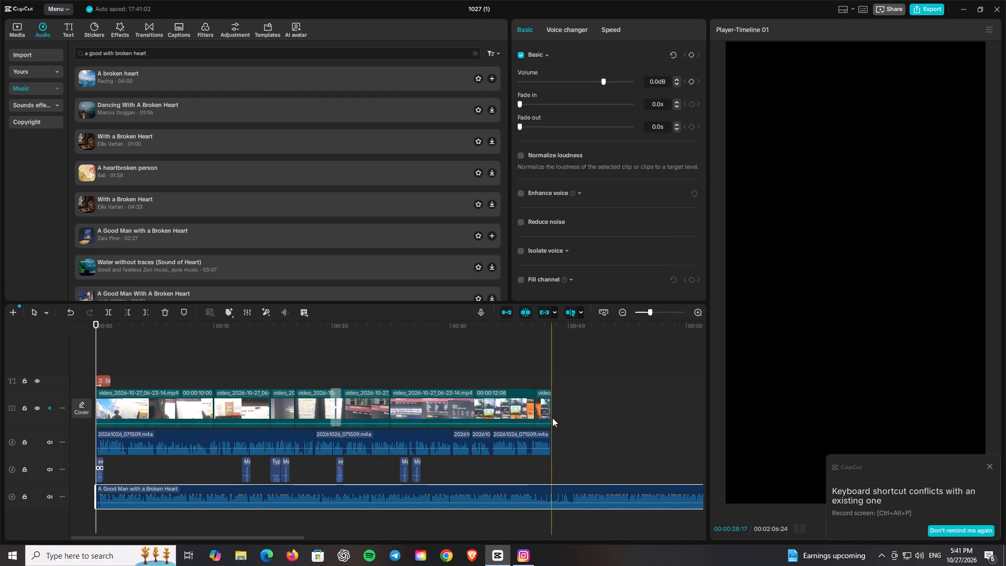
# Split the music clip where the video ends, at 00:00:38:17, and delete the excess beyond it.
pyautogui.click(552, 418)
pyautogui.press('b')
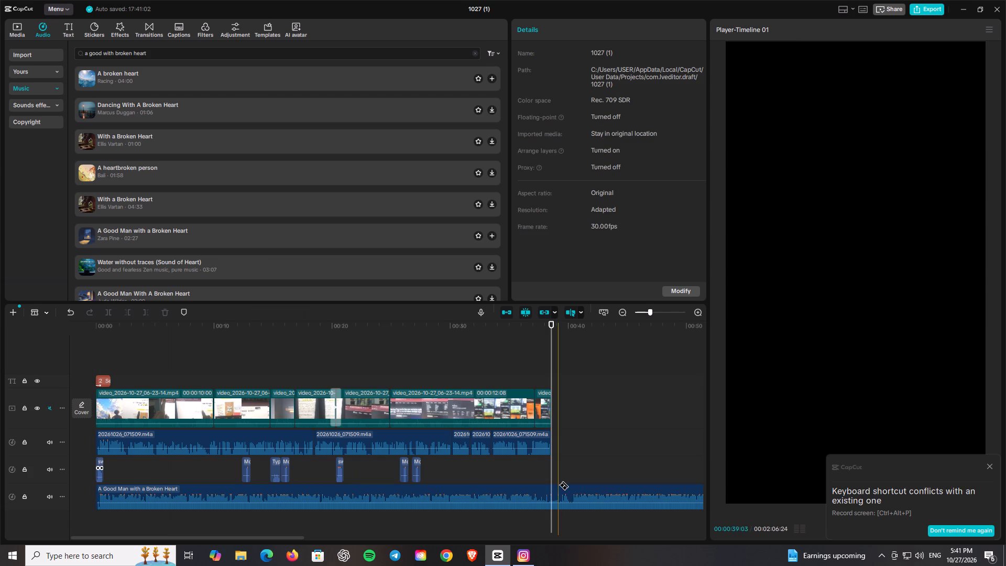
pyautogui.click(554, 491)
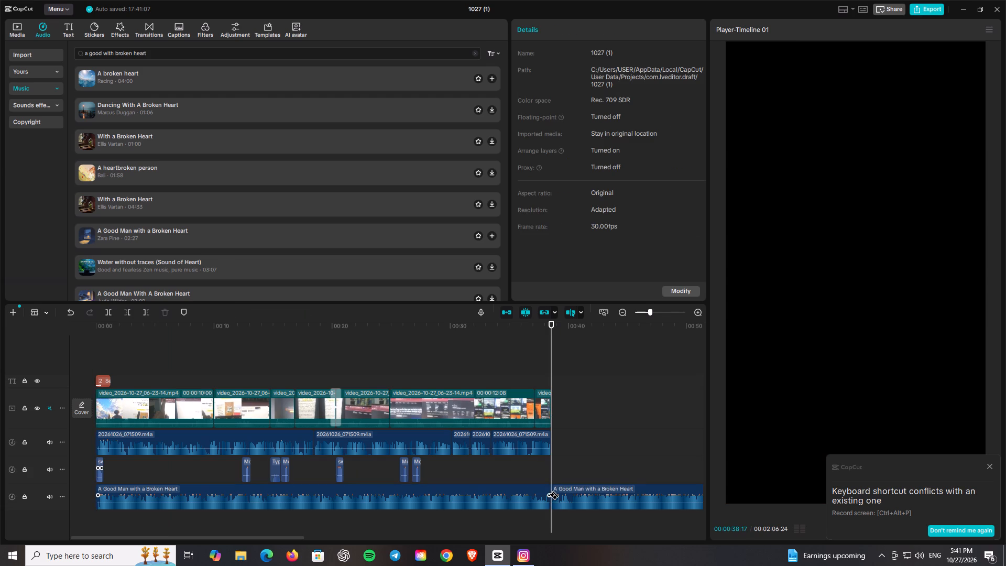
pyautogui.press('a')
pyautogui.click(577, 486)
pyautogui.click(165, 308)
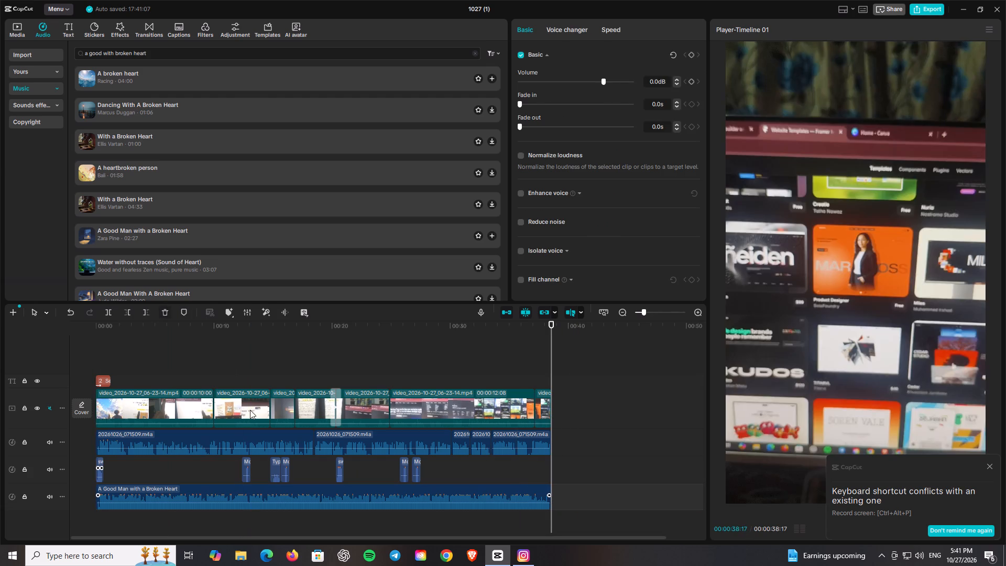
# Lower the music clip's volume to -22.6 dB, judging the level while playing the video from the start.
pyautogui.click(251, 493)
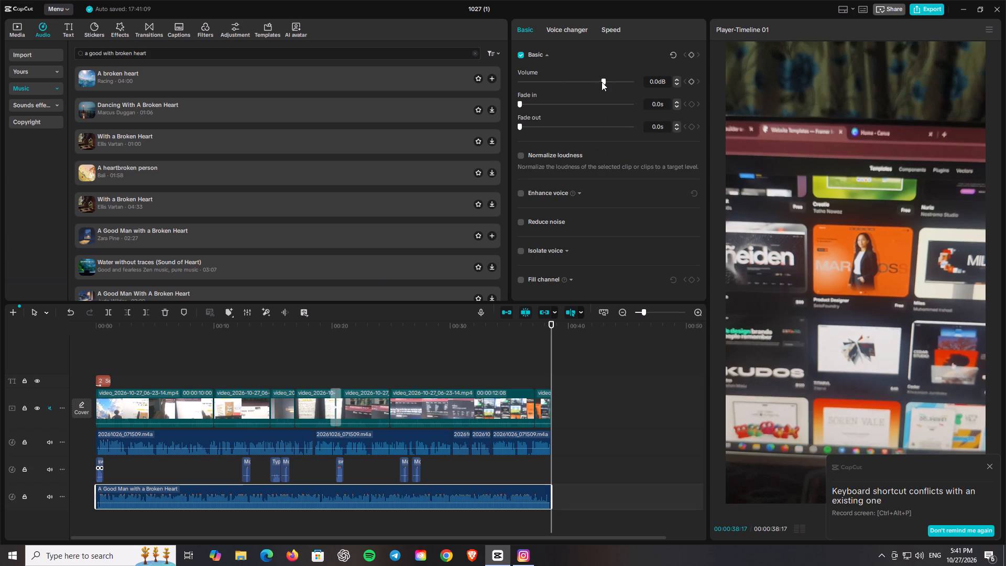
pyautogui.moveTo(603, 81); pyautogui.dragTo(556, 80)
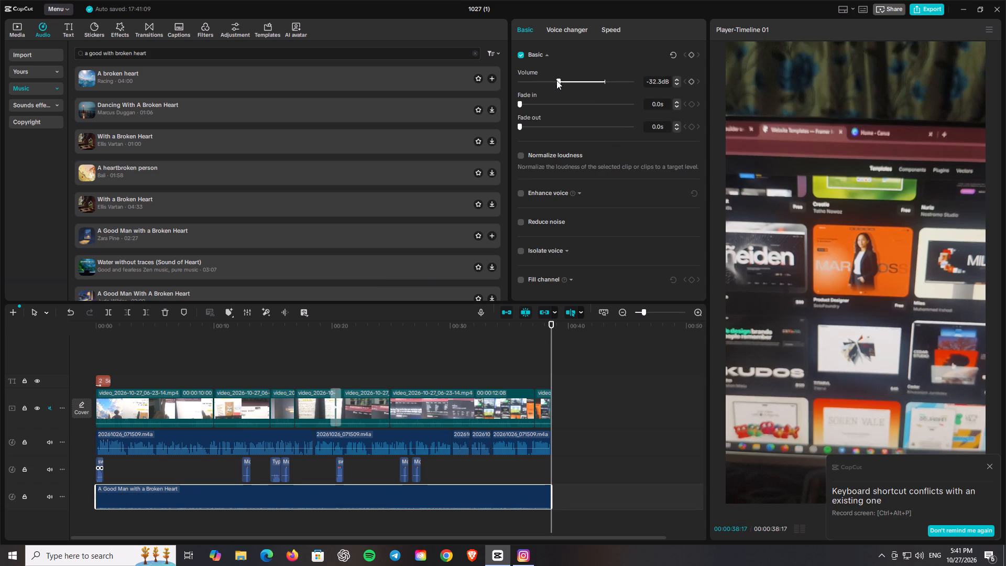
pyautogui.moveTo(556, 80); pyautogui.dragTo(559, 80)
pyautogui.click(180, 332)
pyautogui.moveTo(180, 332); pyautogui.dragTo(180, 332)
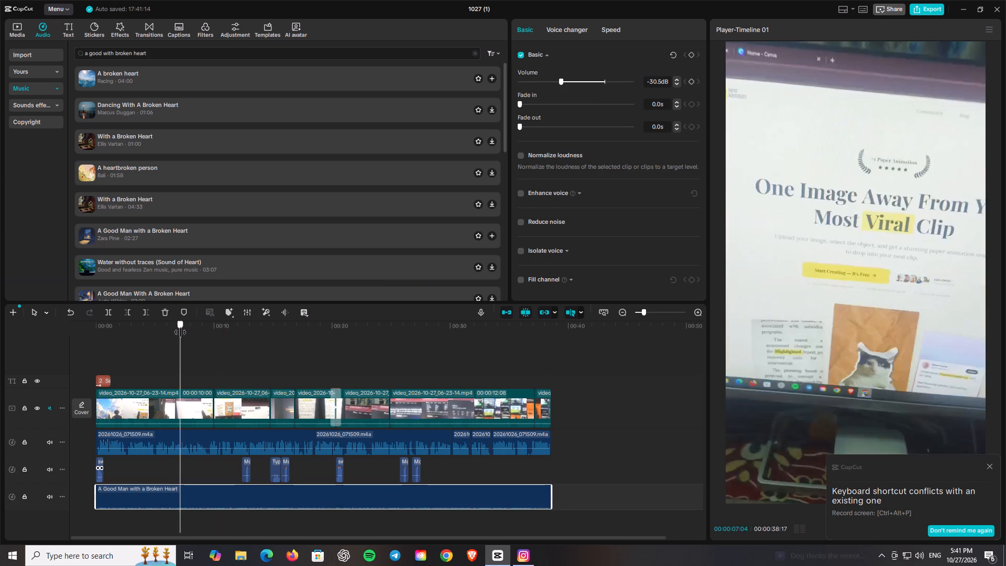
pyautogui.moveTo(180, 332); pyautogui.dragTo(38, 334)
pyautogui.press('space')
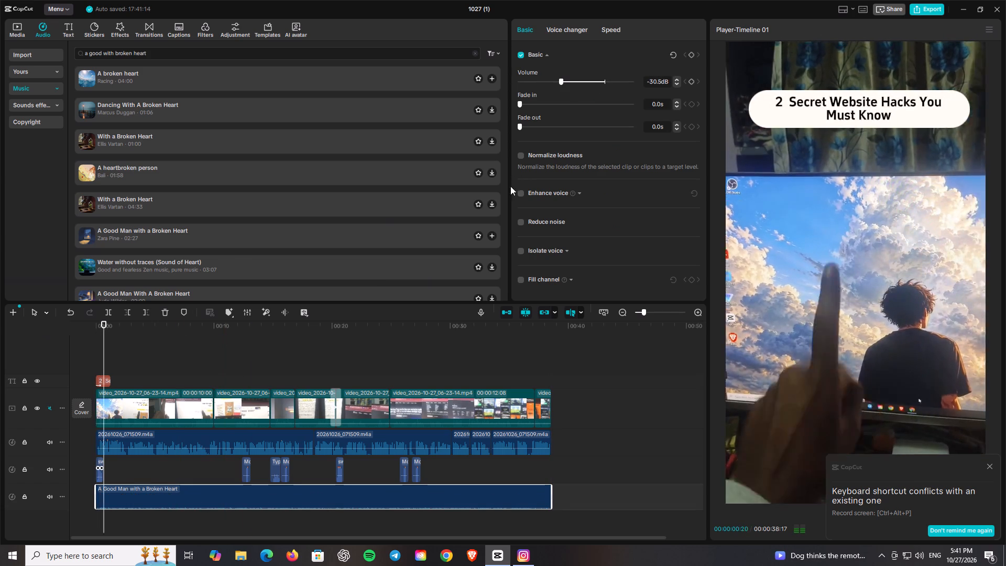
pyautogui.click(571, 81)
pyautogui.click(570, 80)
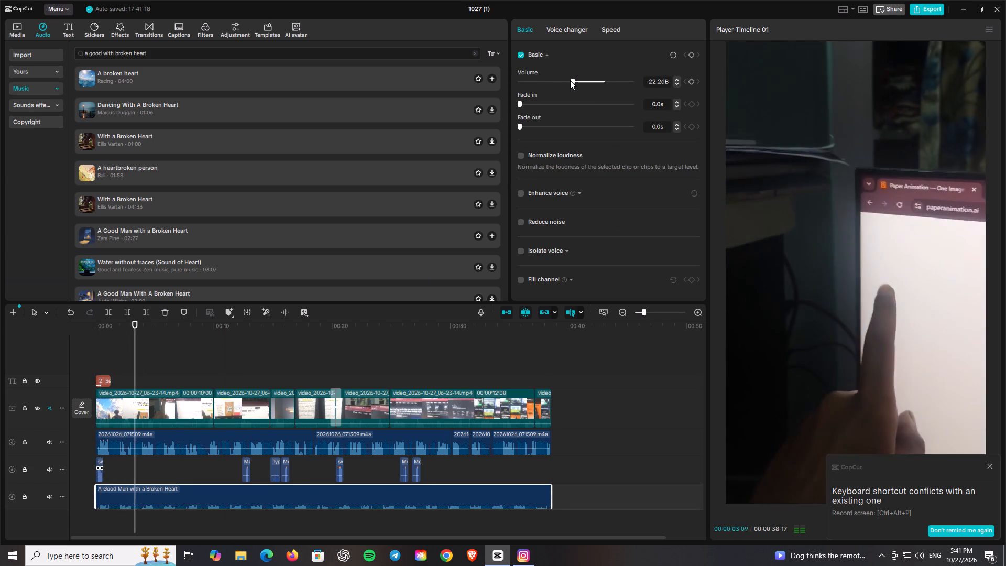
# Dismiss the keyboard shortcut conflict notification.
pyautogui.click(993, 467)
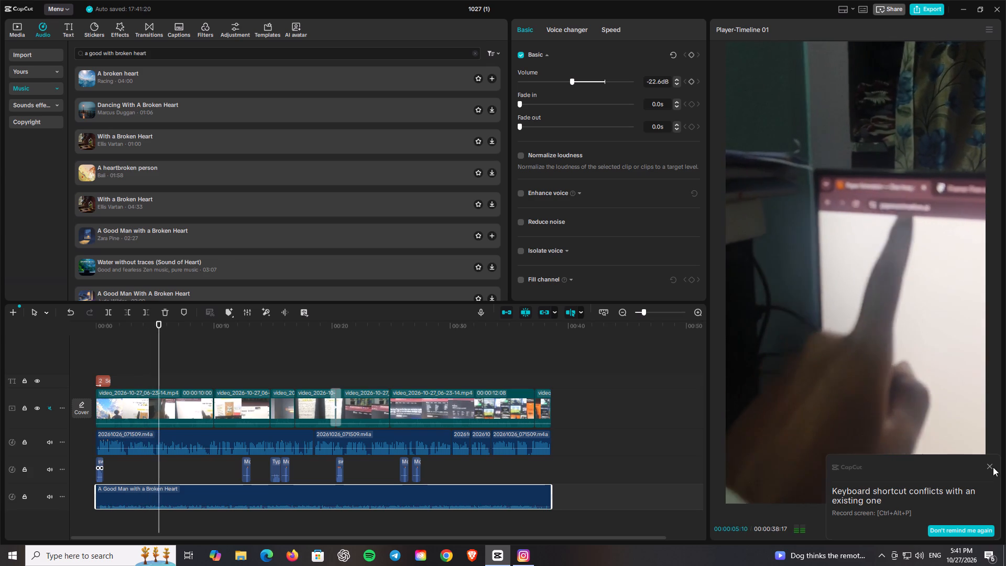
pyautogui.click(990, 466)
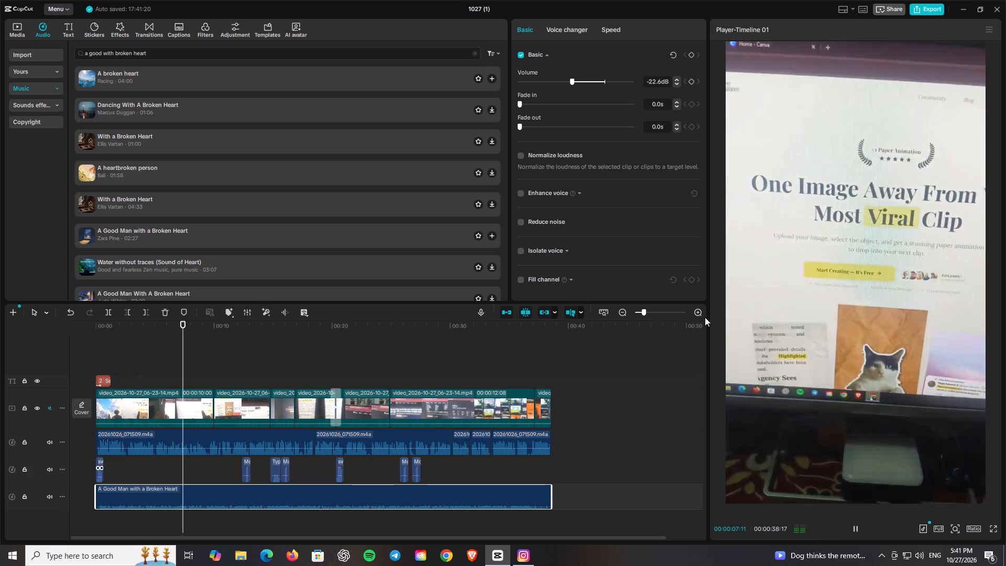
# Fine-tune the music clip's volume to -22.2 dB and listen to it against the voice-over before pausing playback.
pyautogui.click(566, 82)
pyautogui.click(571, 80)
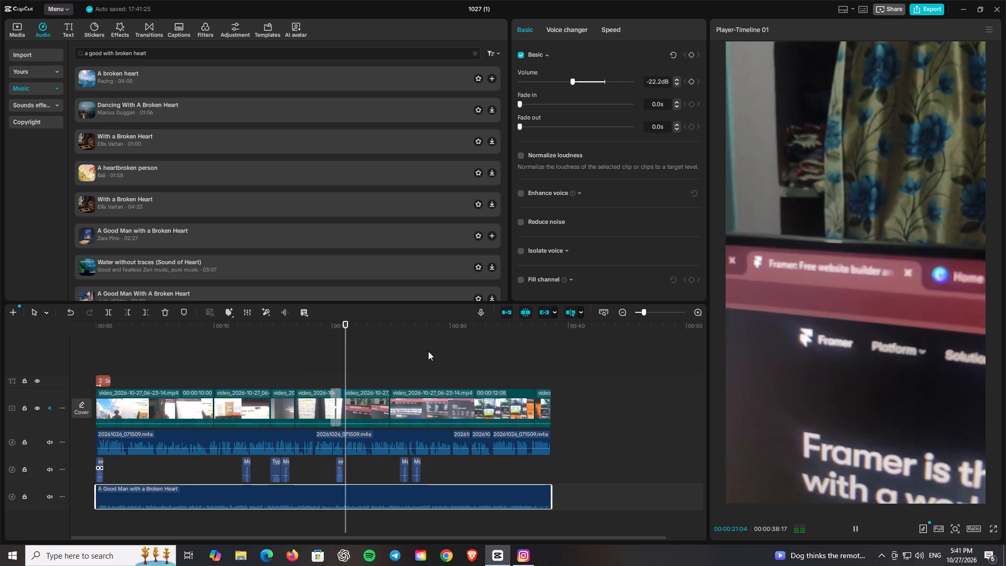
pyautogui.press('space')
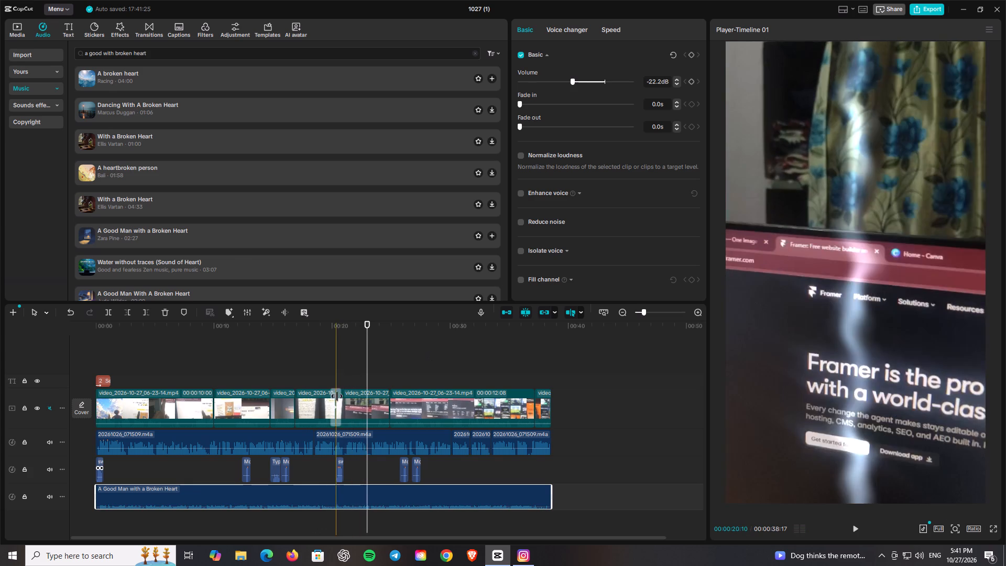
# Set the Volt Scan transition's duration to 0.6 s and play the video from just before it to the end.
pyautogui.click(337, 396)
pyautogui.tripleClick(698, 105)
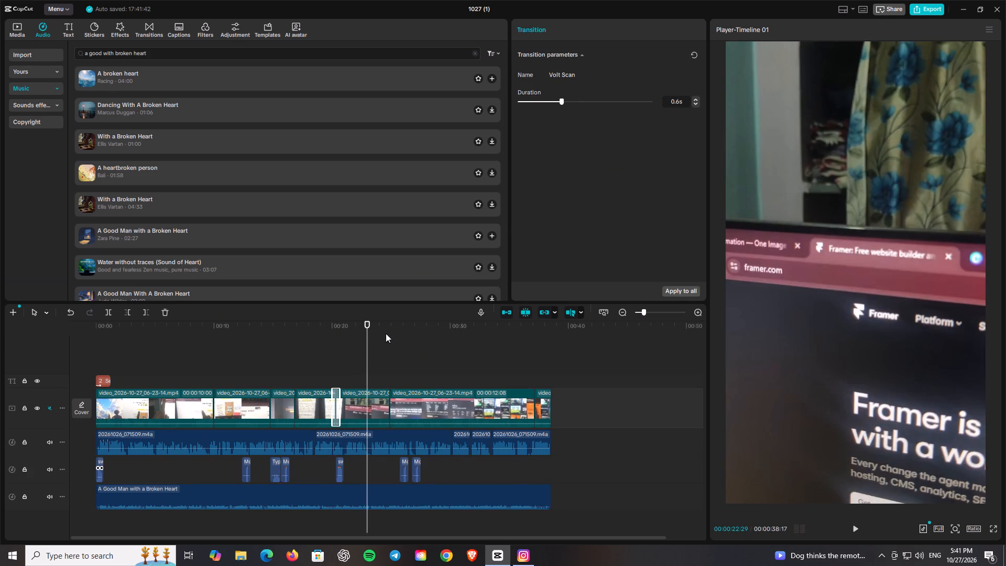
pyautogui.click(317, 330)
pyautogui.press('space')
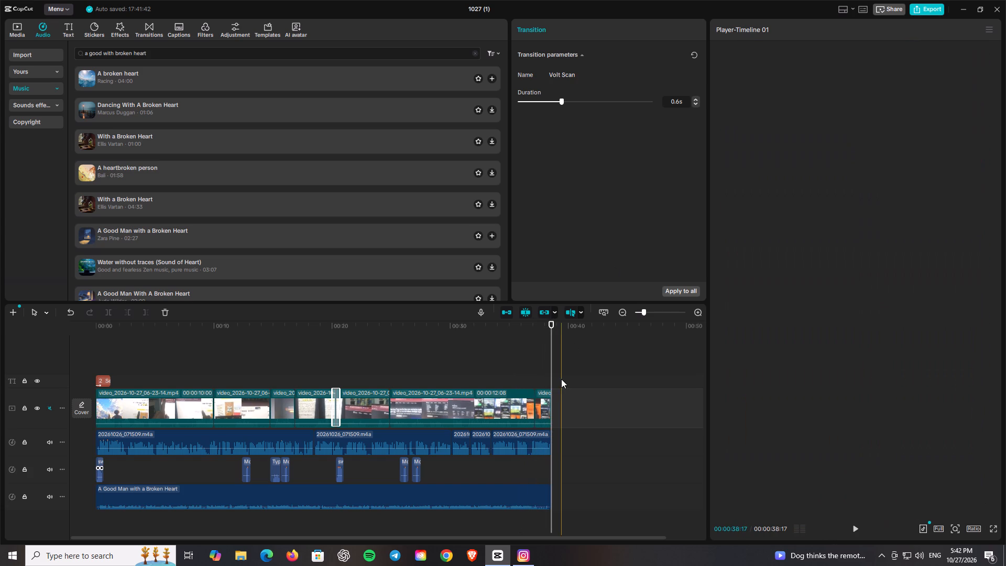
# Listen to the section around 32 s and split the background music at about 34 s.
pyautogui.click(472, 465)
pyautogui.click(486, 465)
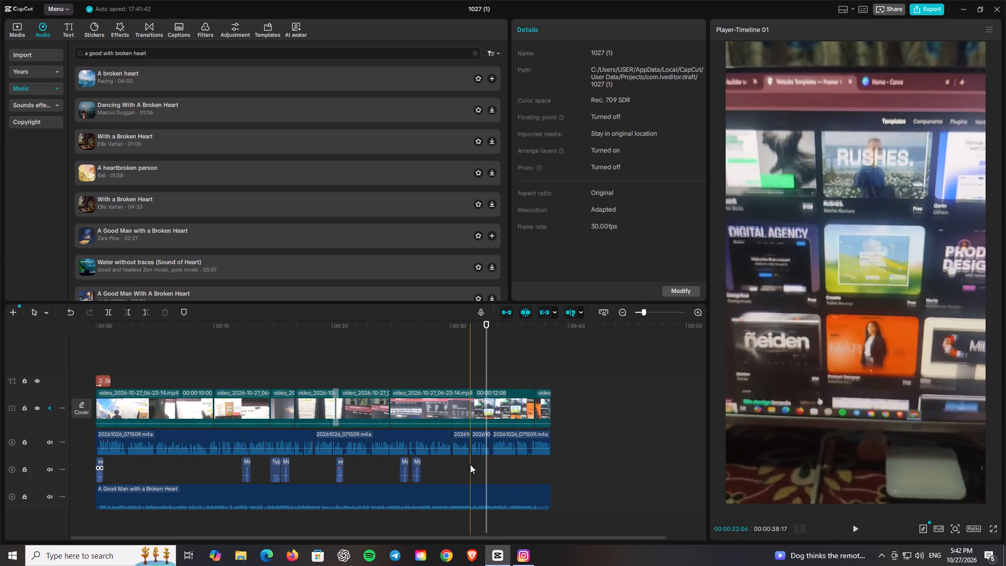
pyautogui.click(470, 464)
pyautogui.click(472, 464)
pyautogui.click(472, 463)
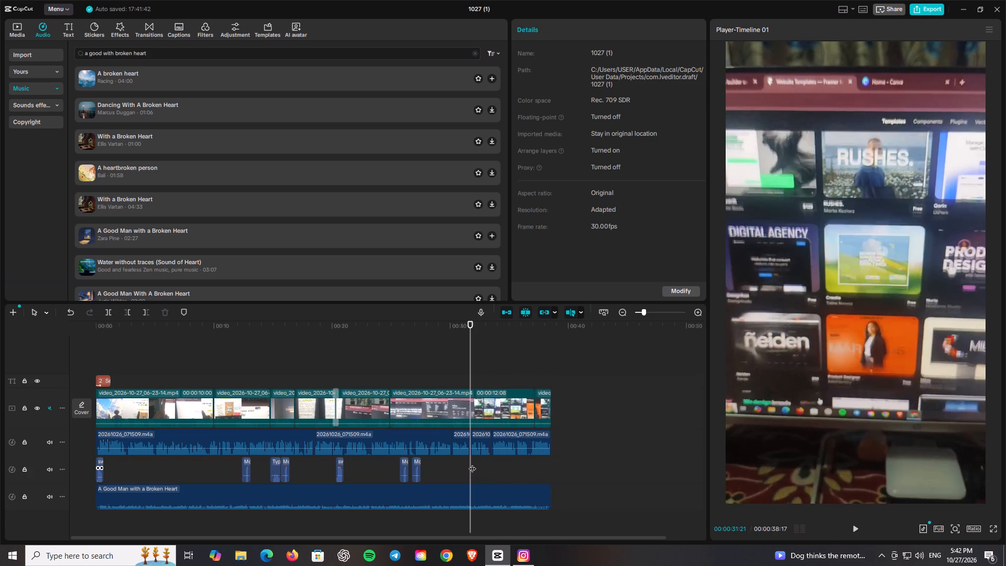
pyautogui.write('b')
pyautogui.press('space')
pyautogui.press('space')
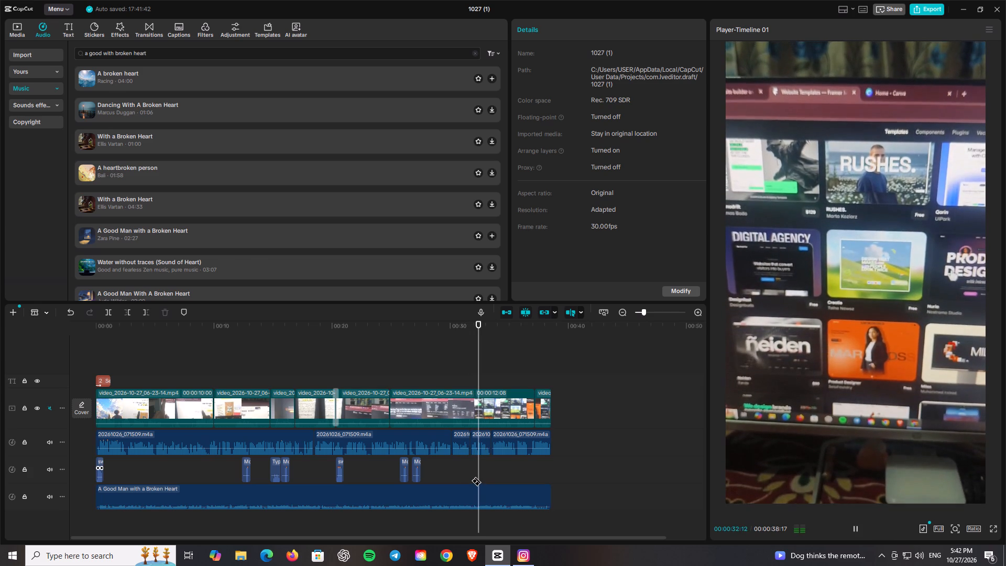
pyautogui.press('space')
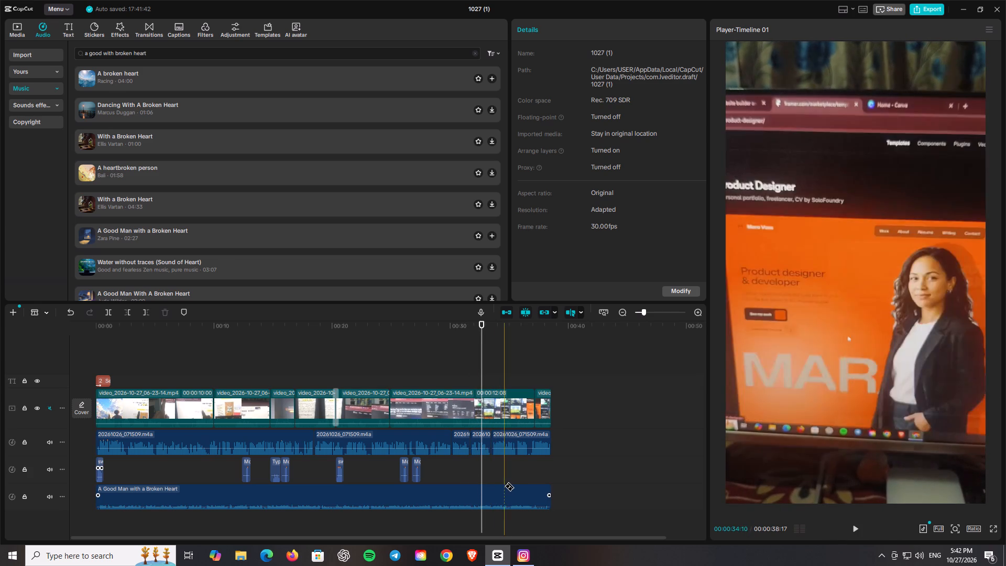
pyautogui.click(499, 486)
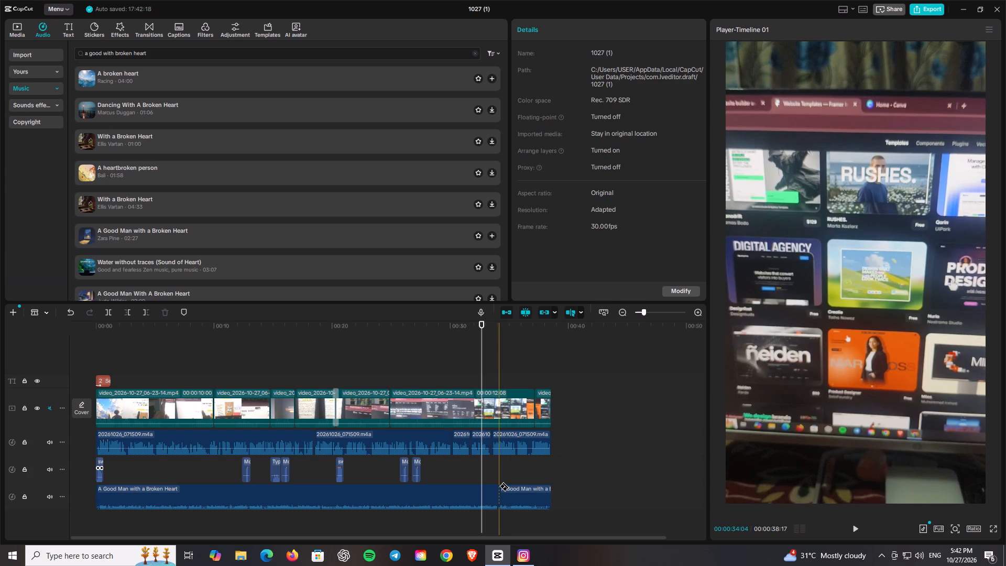
# Set the volume of the final music segment to -14.8 dB, checking the level during playback.
pyautogui.press('a')
pyautogui.click(512, 486)
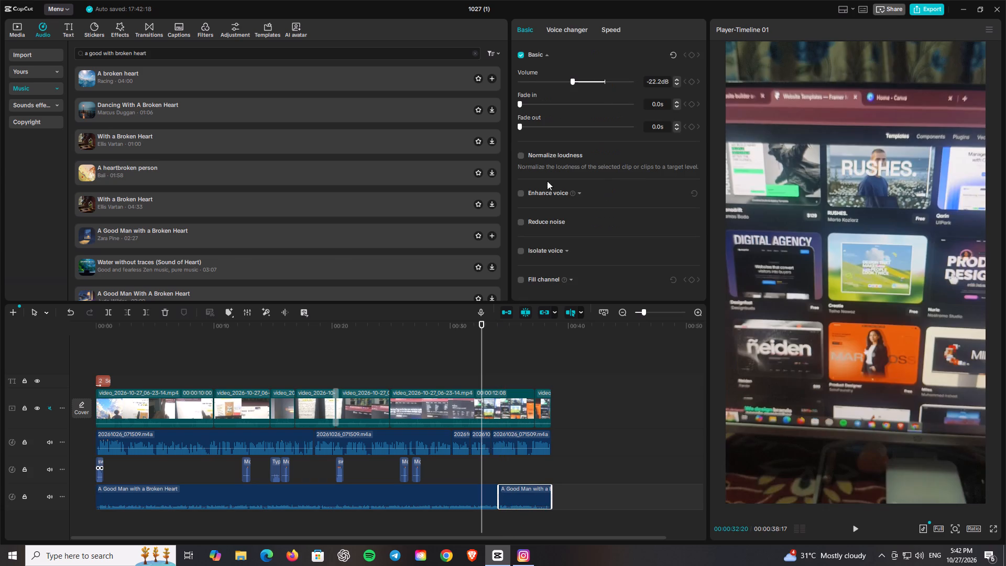
pyautogui.click(586, 81)
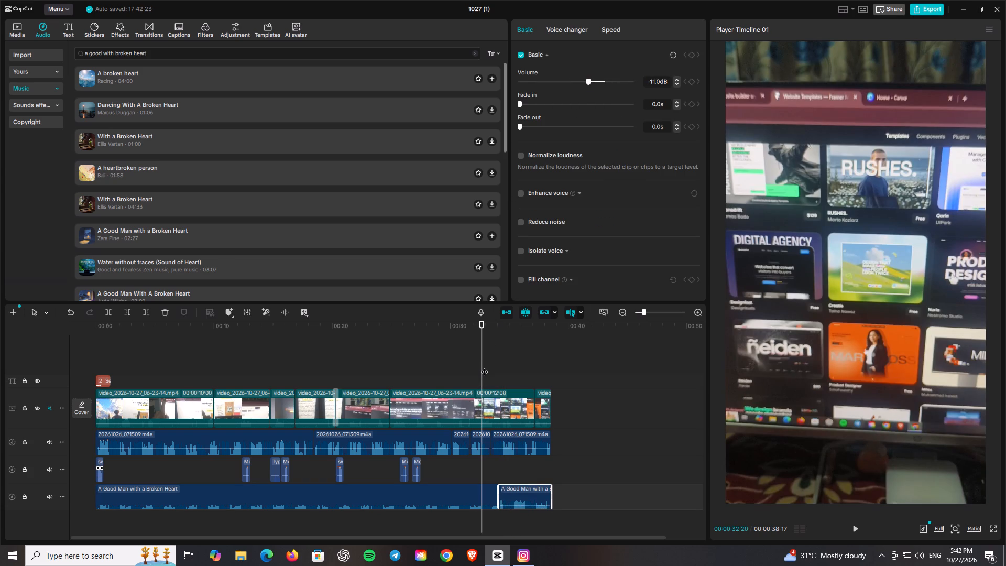
pyautogui.press('space')
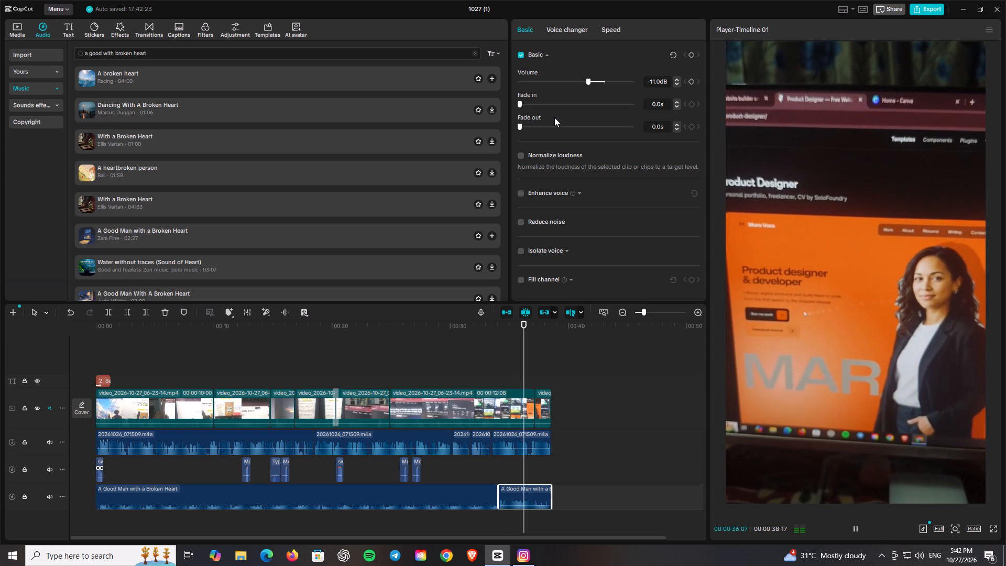
pyautogui.click(581, 83)
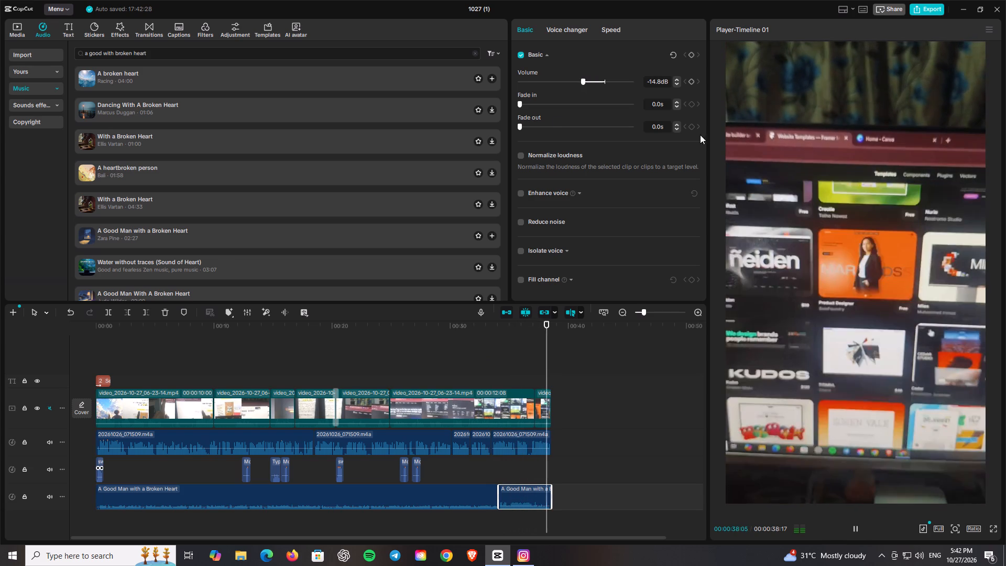
# Play the opening of the video from the start and add a default text clip at 00:00:01:25.
pyautogui.click(304, 340)
pyautogui.moveTo(304, 340); pyautogui.dragTo(142, 342)
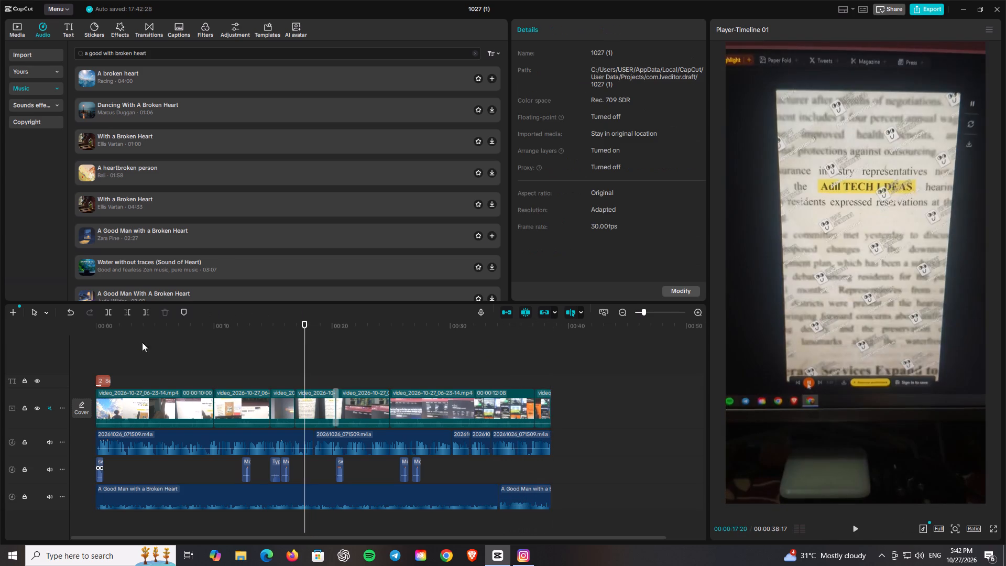
pyautogui.moveTo(142, 342); pyautogui.dragTo(51, 342)
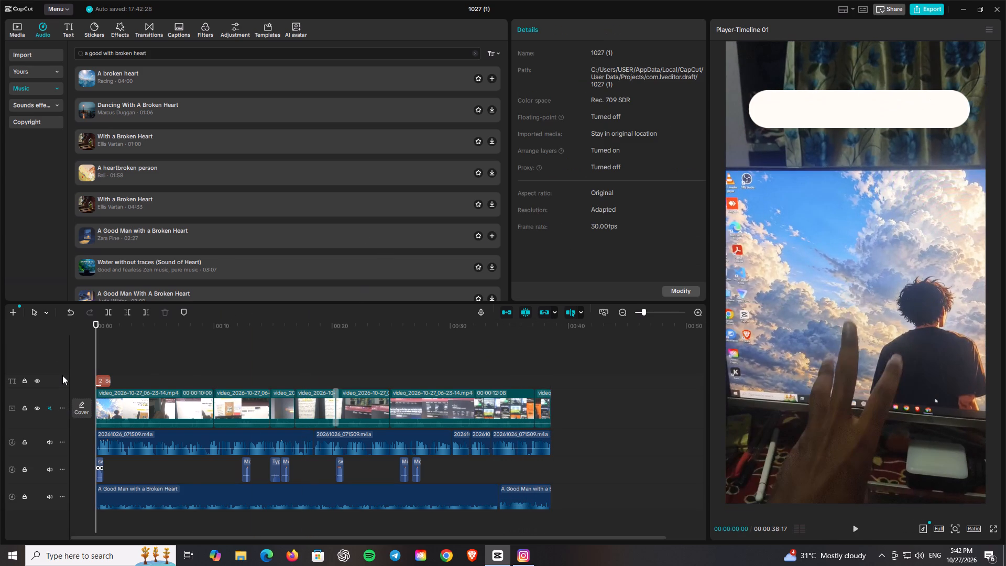
pyautogui.press('space')
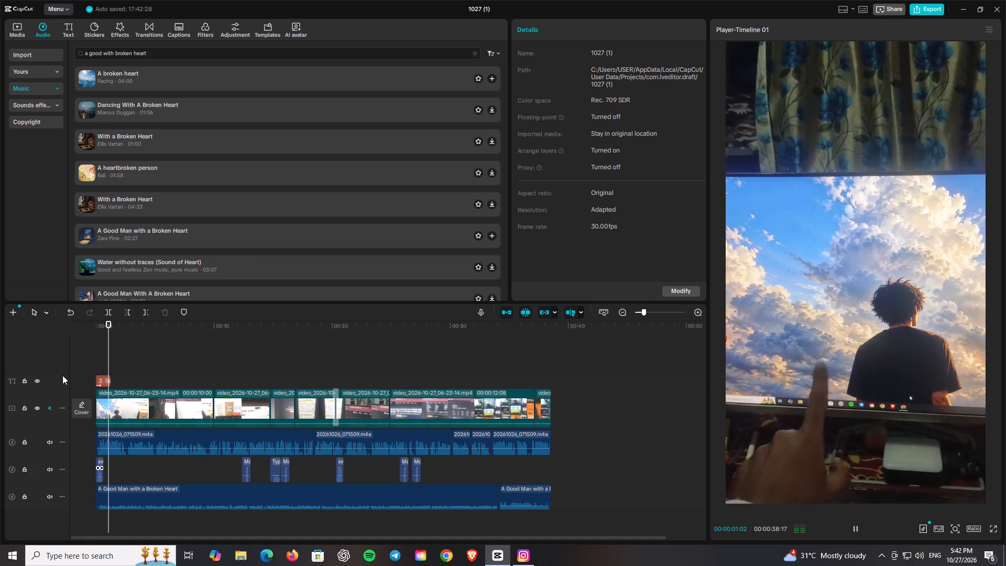
pyautogui.press('space')
pyautogui.click(65, 29)
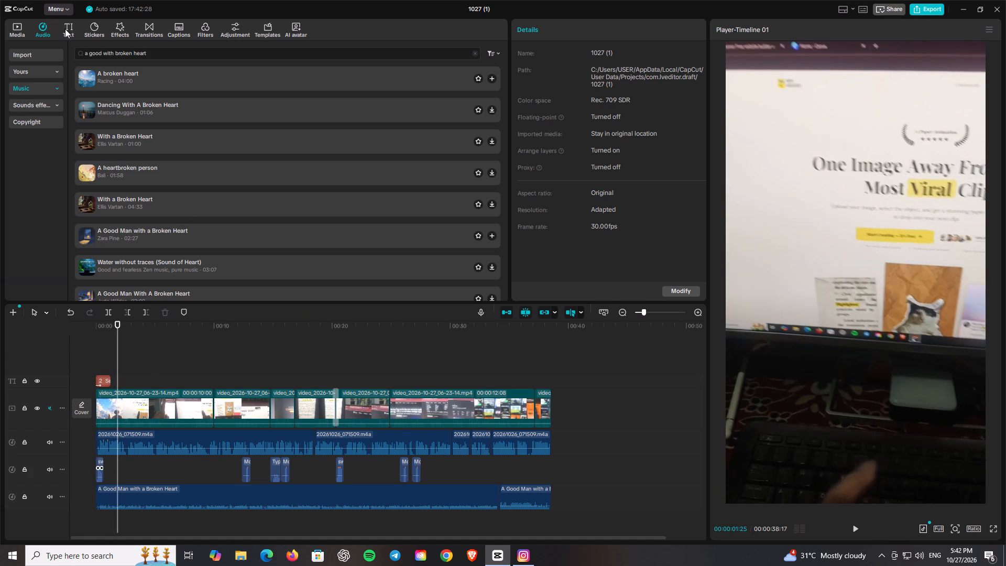
pyautogui.click(115, 84)
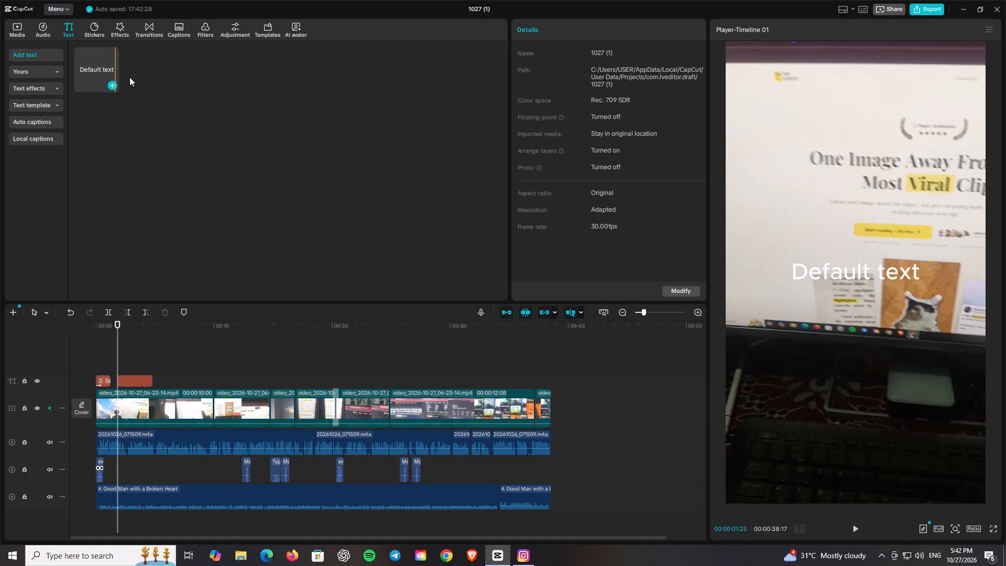
# Replace the new text clip's default wording with "paperanimation.ai".
pyautogui.moveTo(570, 77); pyautogui.dragTo(442, 75)
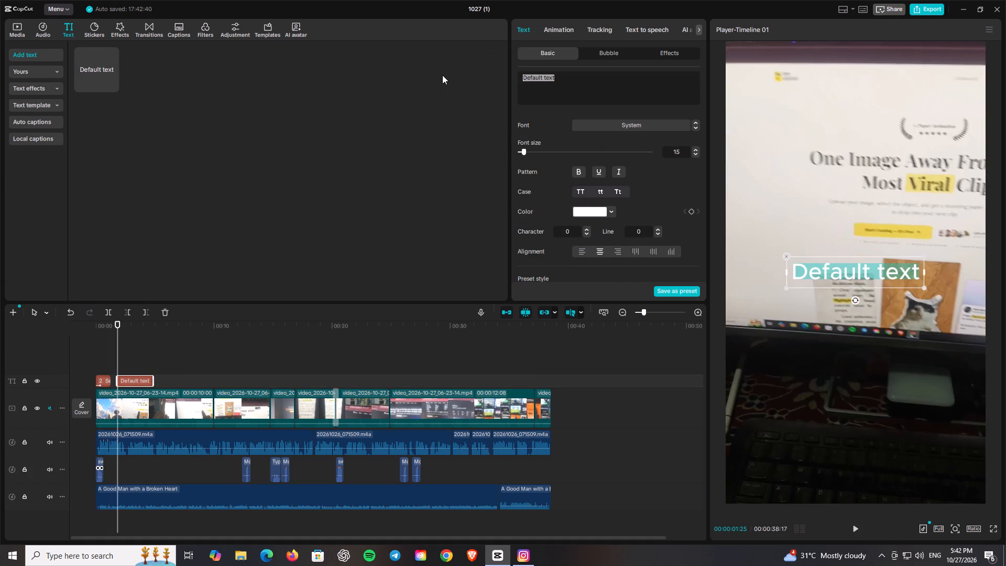
pyautogui.press('BackSpace')
pyautogui.write('pap')
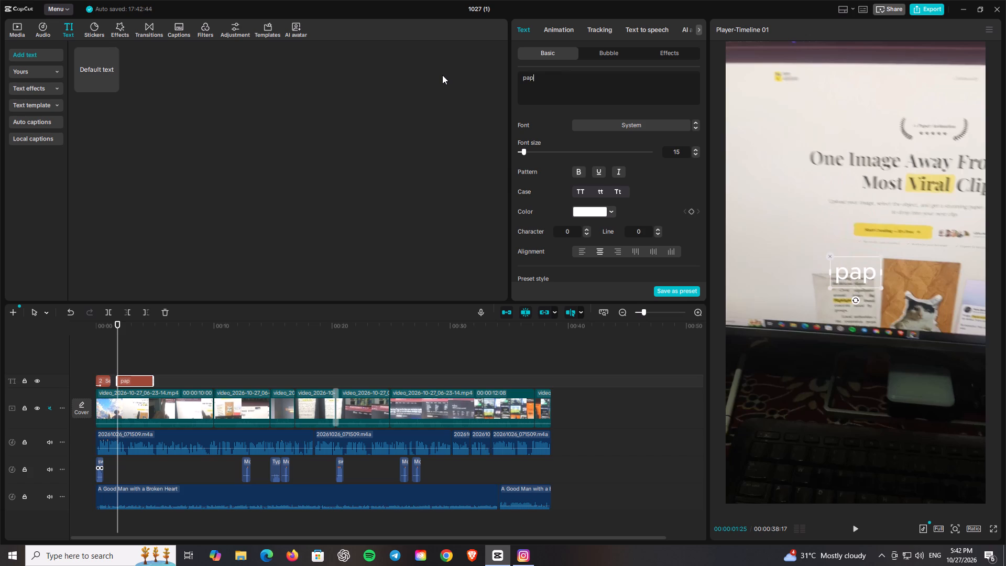
pyautogui.write('ar')
pyautogui.press('BackSpace')
pyautogui.press('BackSpace')
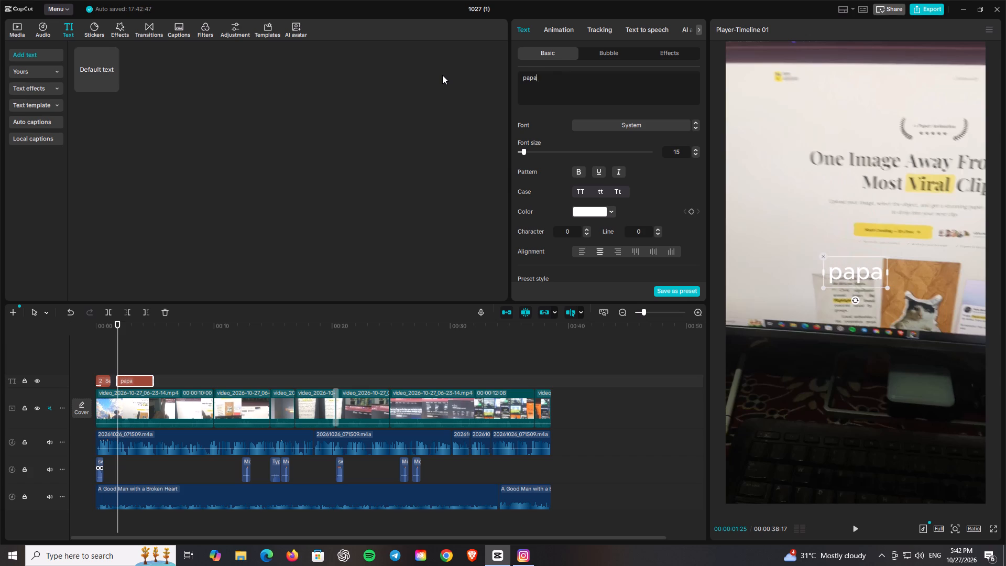
pyautogui.write('er')
pyautogui.write('animation')
pyautogui.press('.')
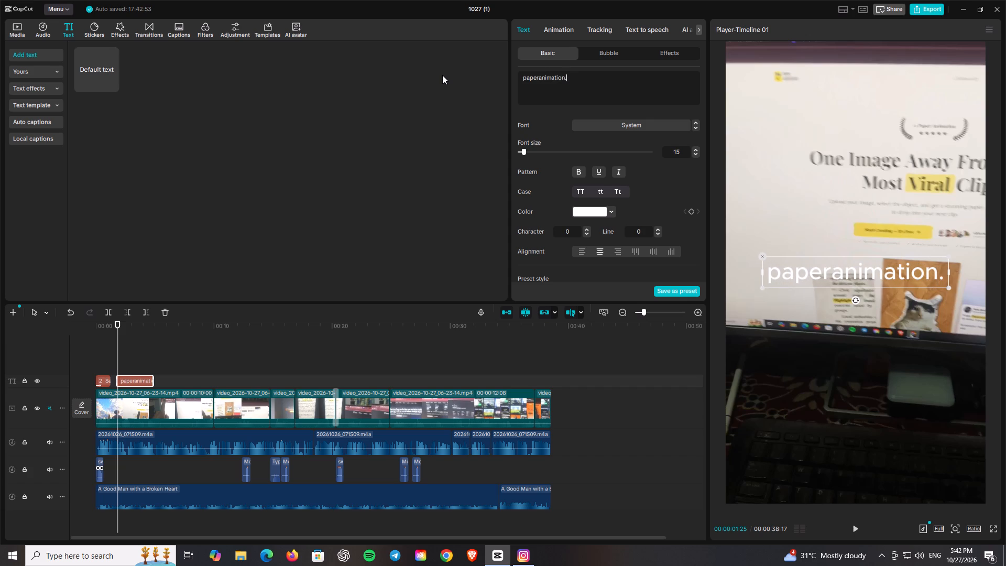
pyautogui.write('ai')
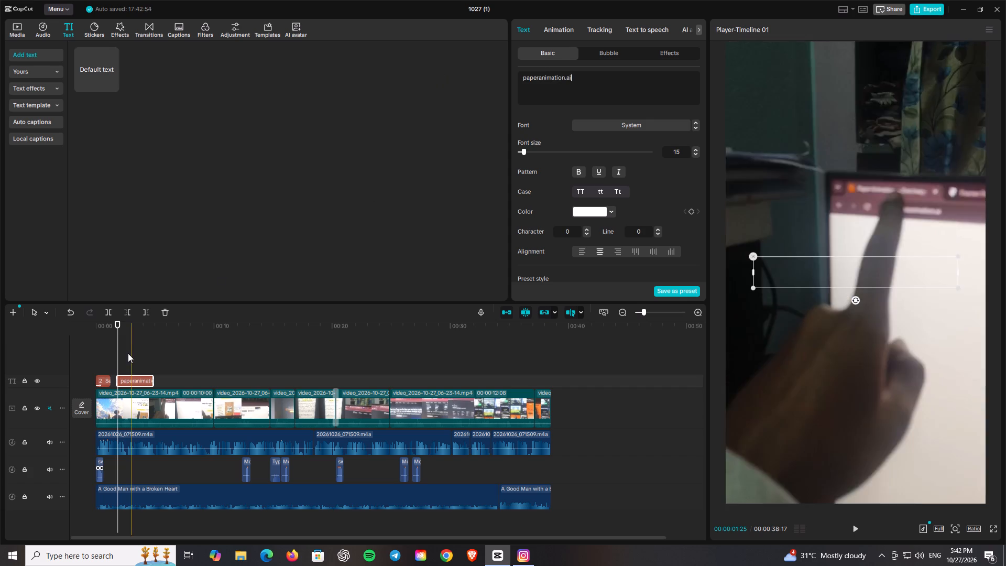
# Replay the opening from the start and shift the paperanimation.ai text clip slightly earlier, to begin at about 1.5 s.
pyautogui.click(108, 344)
pyautogui.moveTo(107, 344); pyautogui.dragTo(89, 344)
pyautogui.press('space')
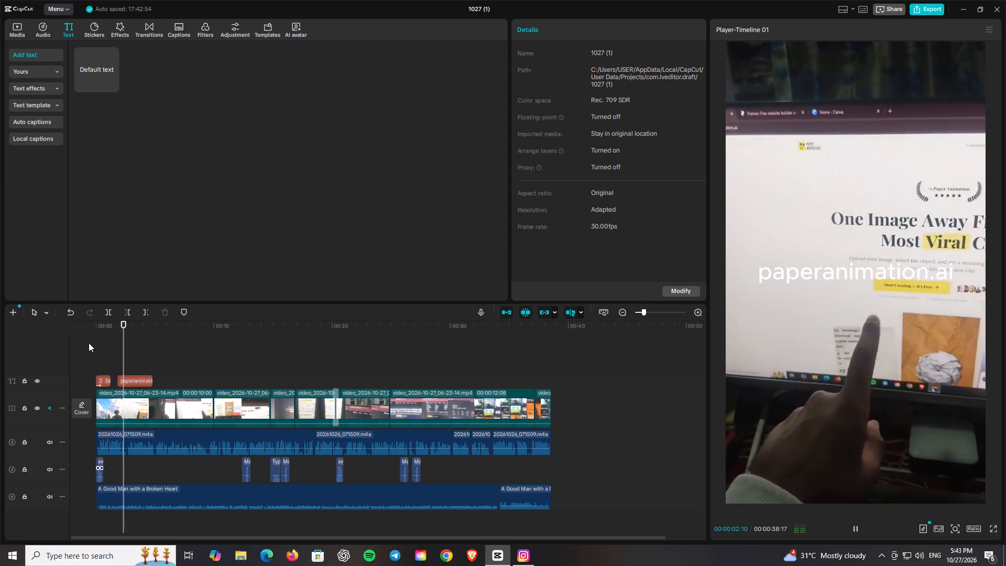
pyautogui.press('space')
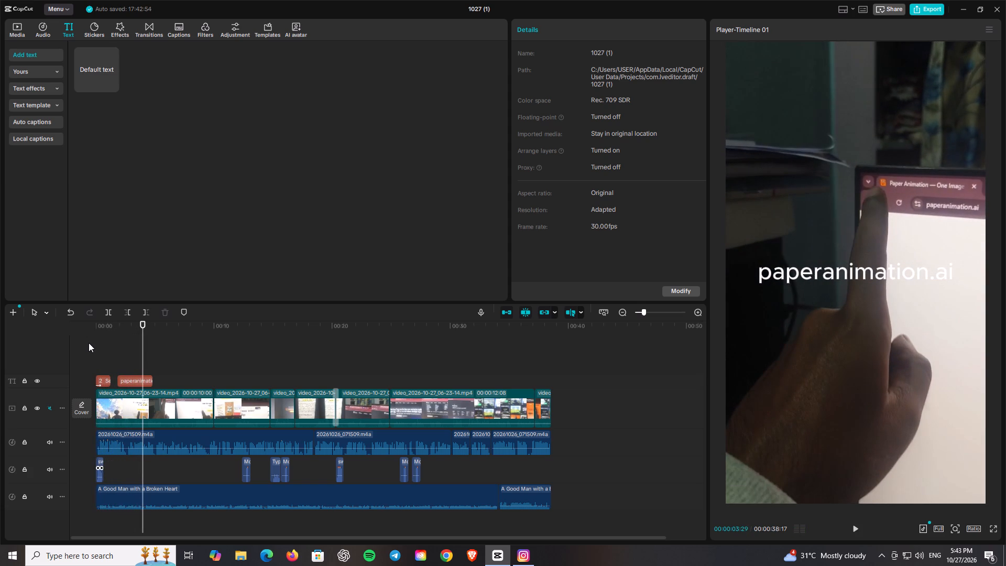
pyautogui.click(143, 375)
pyautogui.click(137, 380)
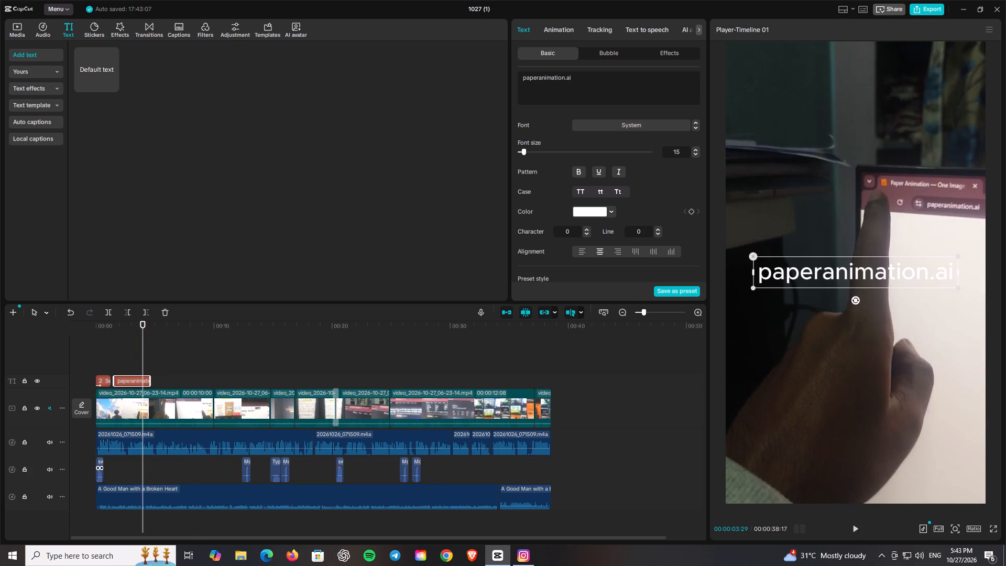
# Browse the available fonts and set the paperanimation.ai text's font to Transistor.
pyautogui.click(604, 130)
pyautogui.click(604, 129)
pyautogui.click(635, 128)
pyautogui.scroll(-4, 629, 226)
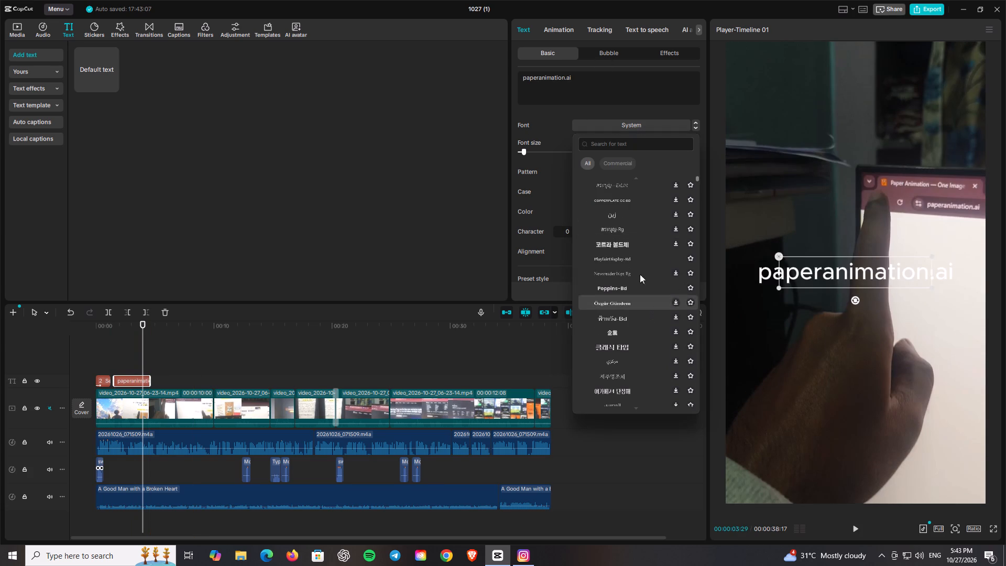
pyautogui.click(617, 319)
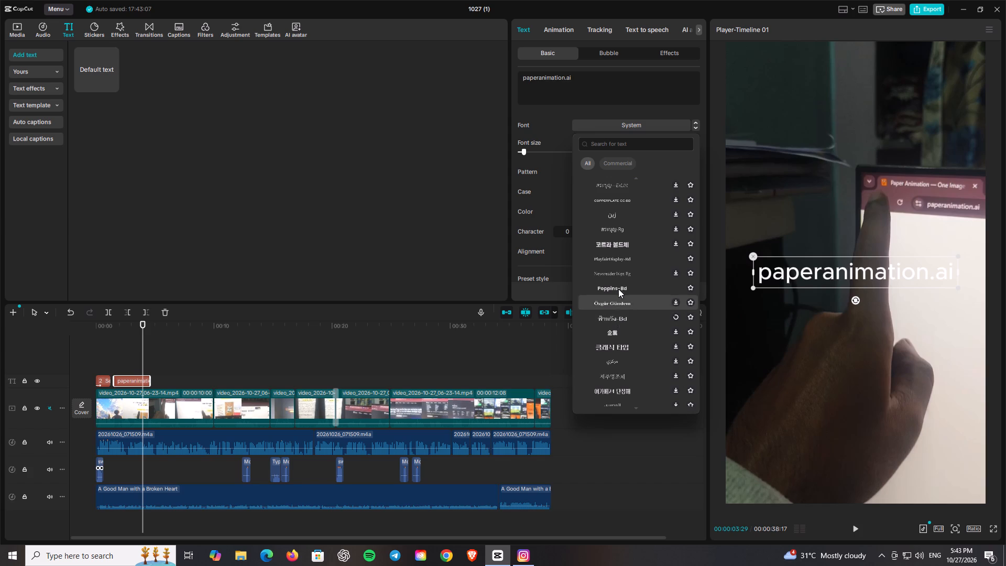
pyautogui.scroll(-1, 618, 331)
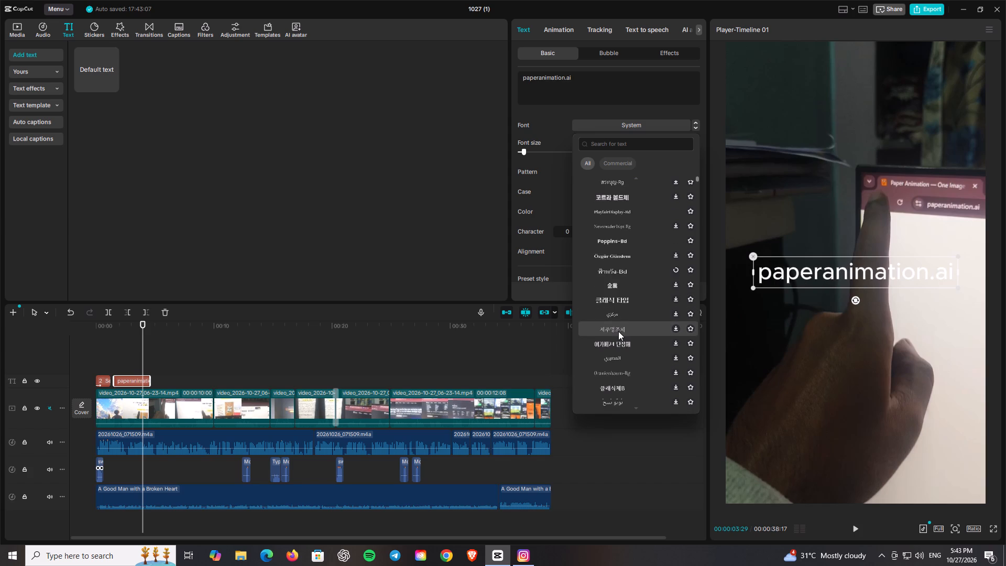
pyautogui.scroll(-6, 618, 331)
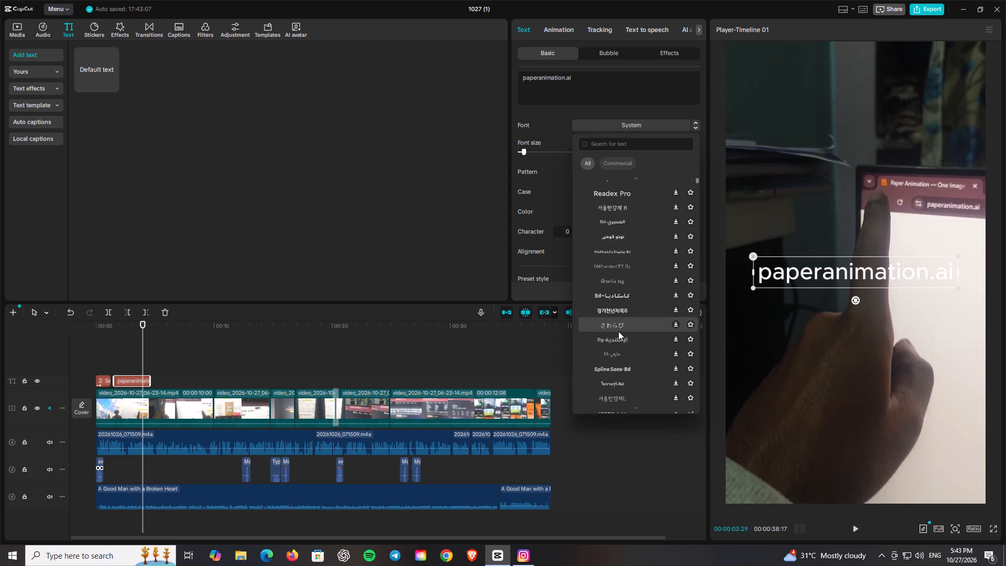
pyautogui.scroll(-6, 618, 331)
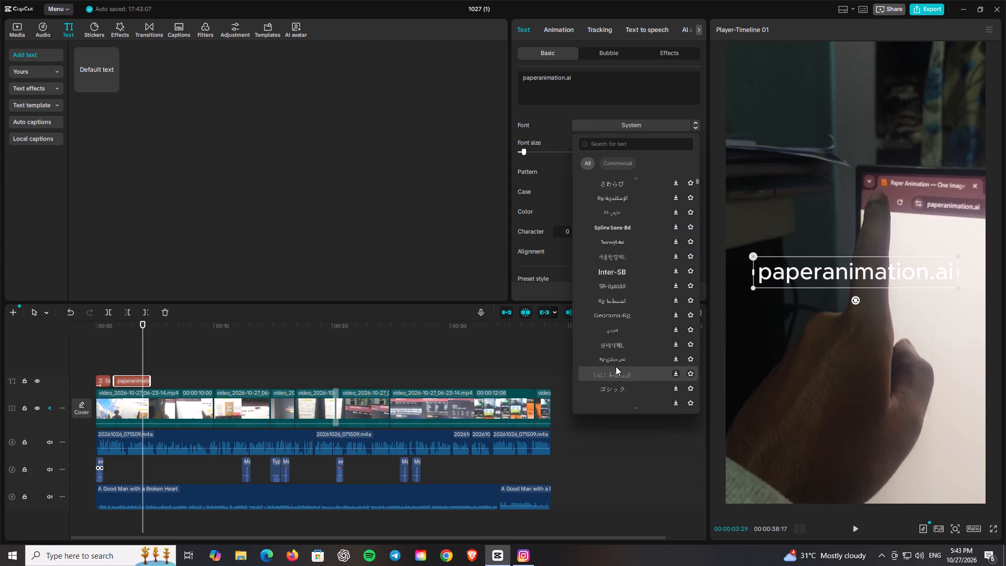
pyautogui.scroll(-13, 616, 366)
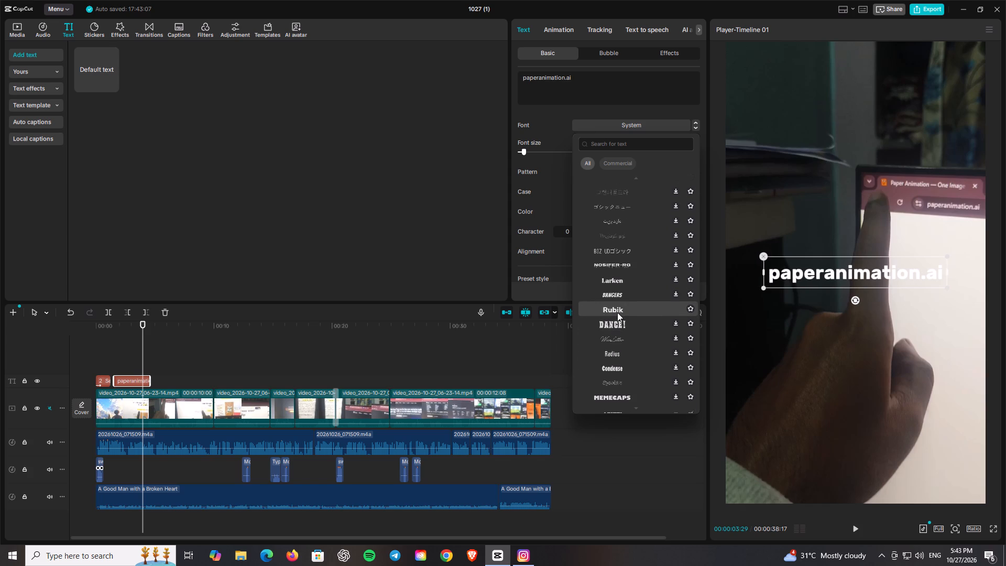
pyautogui.scroll(1, 617, 309)
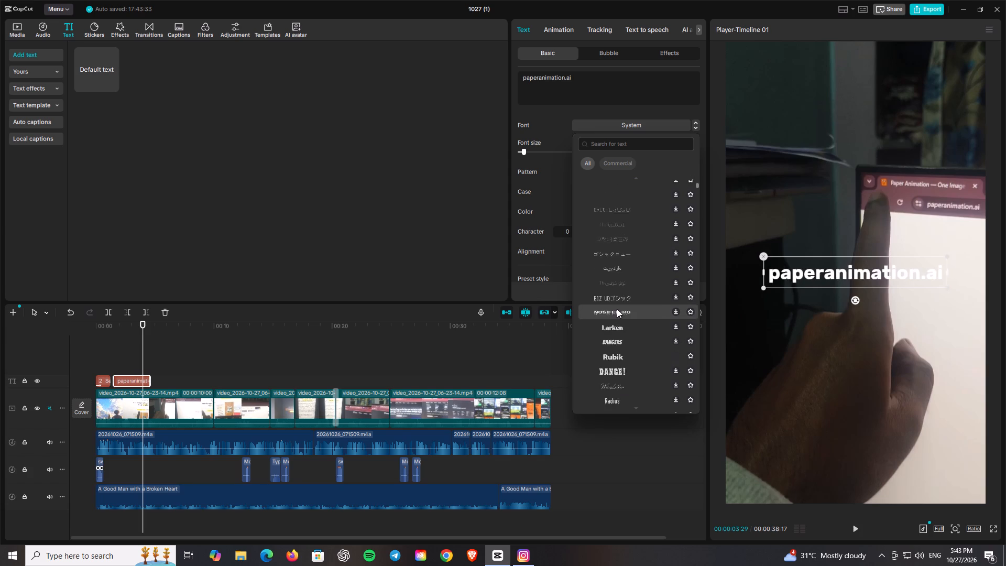
pyautogui.scroll(1, 617, 309)
pyautogui.scroll(-5, 617, 311)
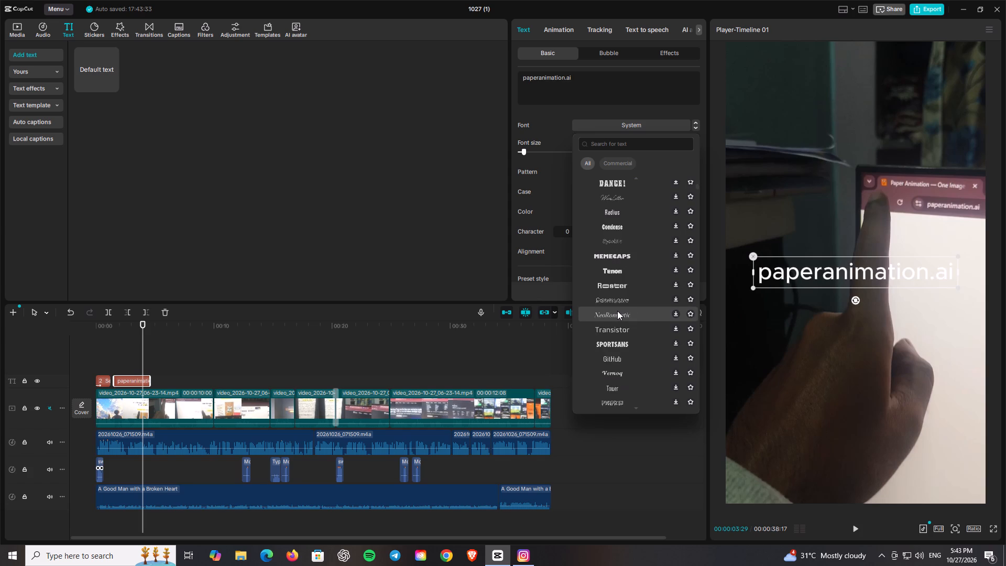
pyautogui.click(613, 331)
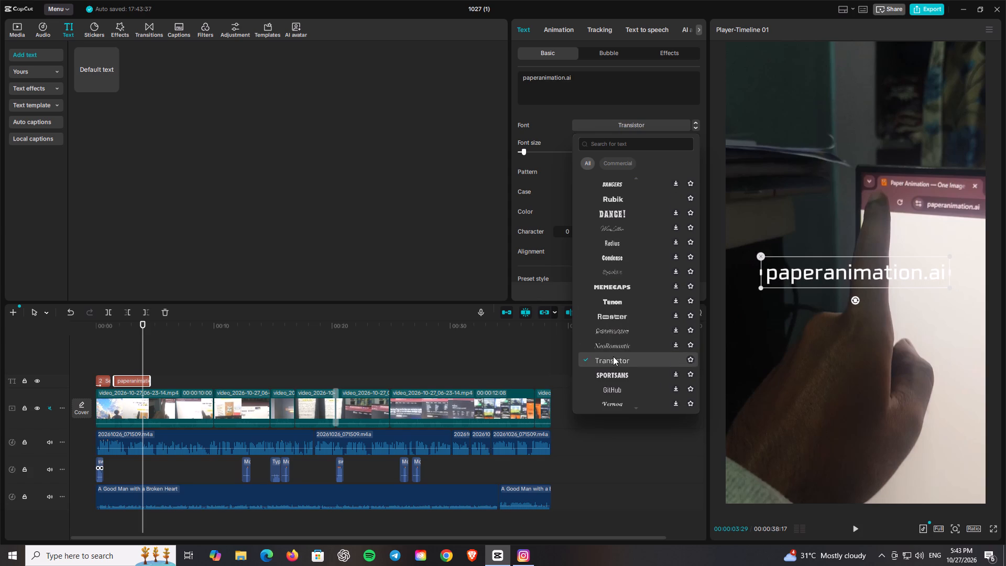
pyautogui.click(613, 356)
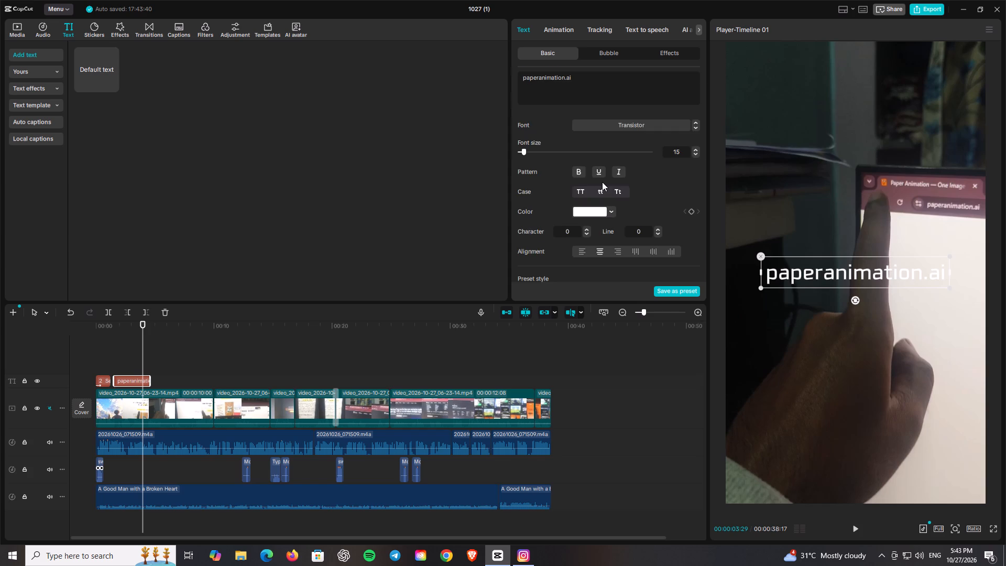
# Apply the preset style with white lettering and a black shadow to the paperanimation.ai text.
pyautogui.scroll(-3, 602, 182)
pyautogui.scroll(1, 602, 182)
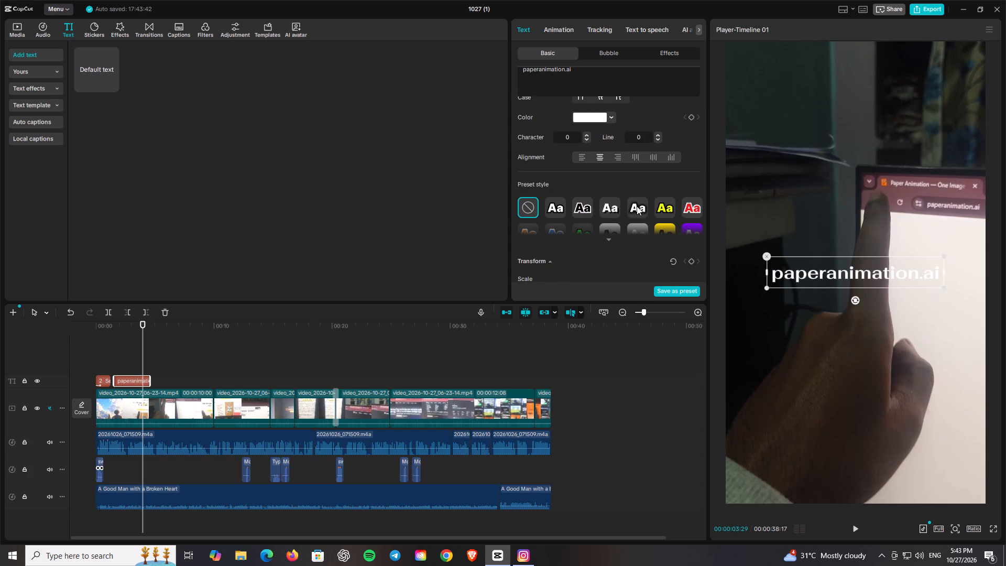
pyautogui.click(637, 206)
pyautogui.scroll(-1, 637, 205)
pyautogui.click(608, 191)
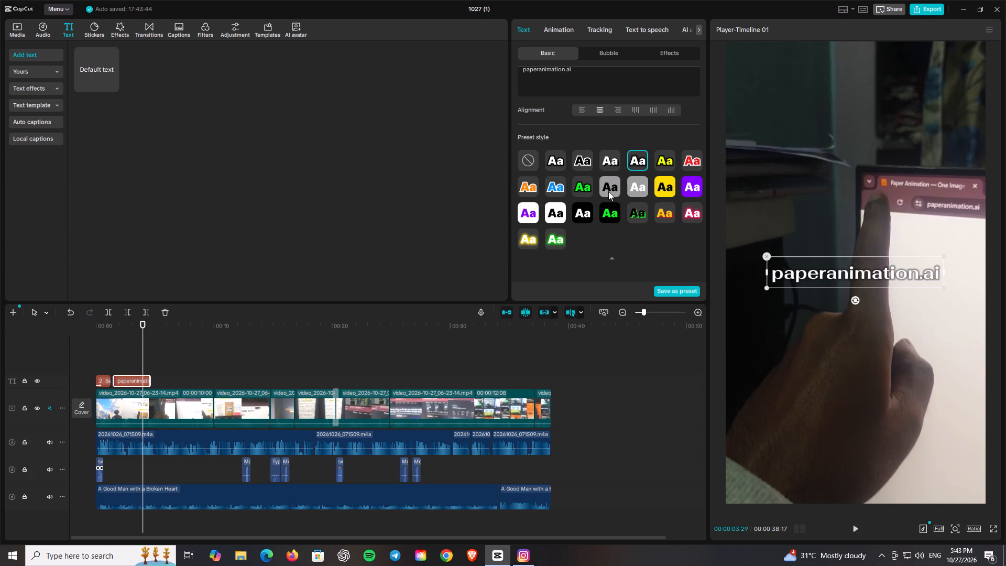
pyautogui.scroll(3, 605, 193)
pyautogui.scroll(-3, 647, 244)
pyautogui.click(605, 259)
# Enable a black background behind the paperanimation.ai text, compare both background shapes and keep the first one.
pyautogui.scroll(-5, 586, 193)
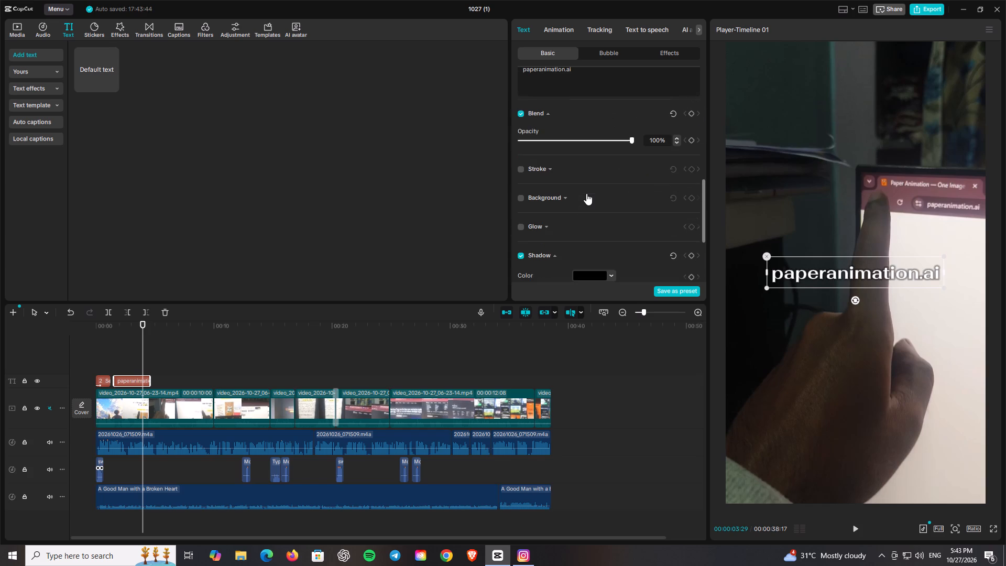
pyautogui.click(520, 195)
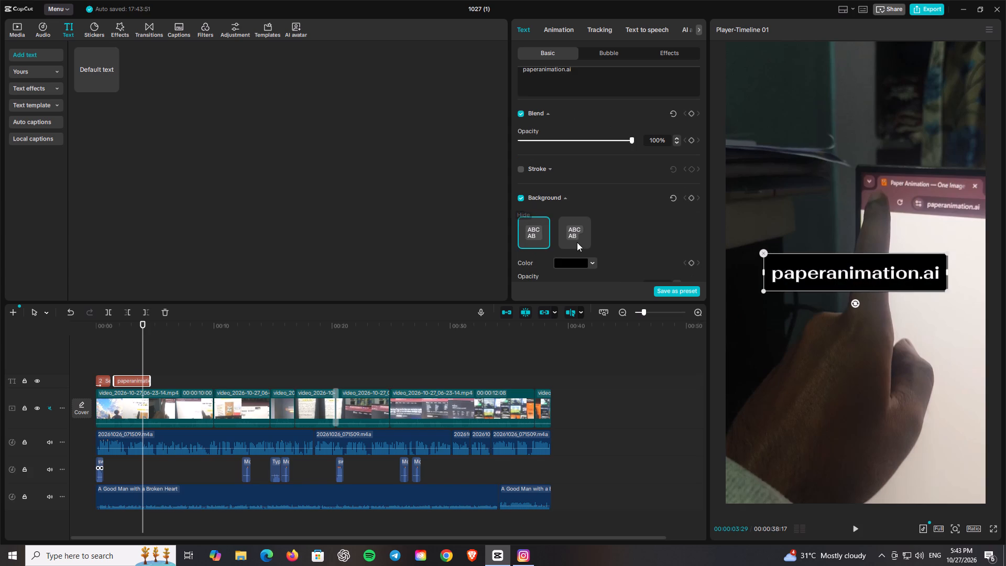
pyautogui.click(578, 234)
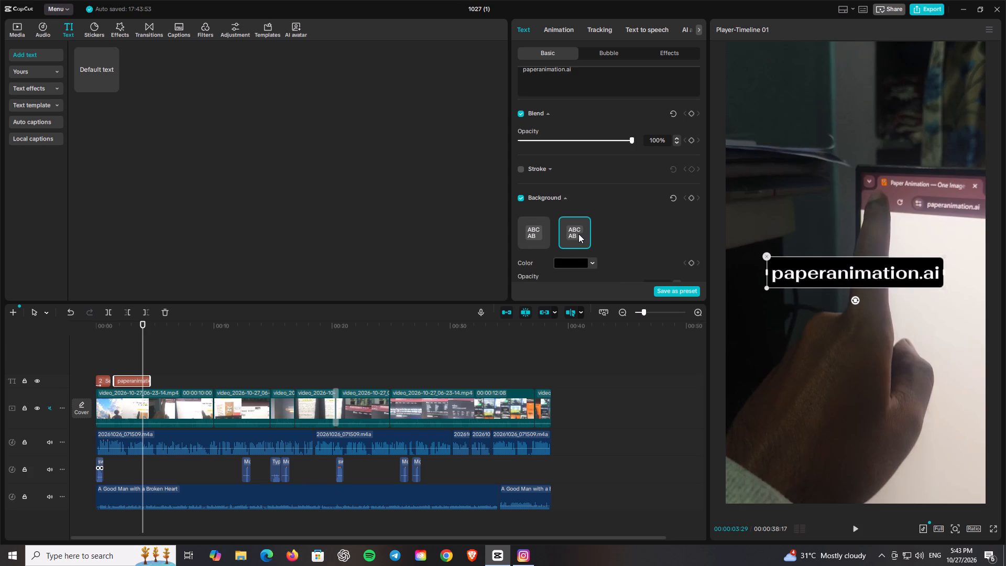
pyautogui.click(540, 234)
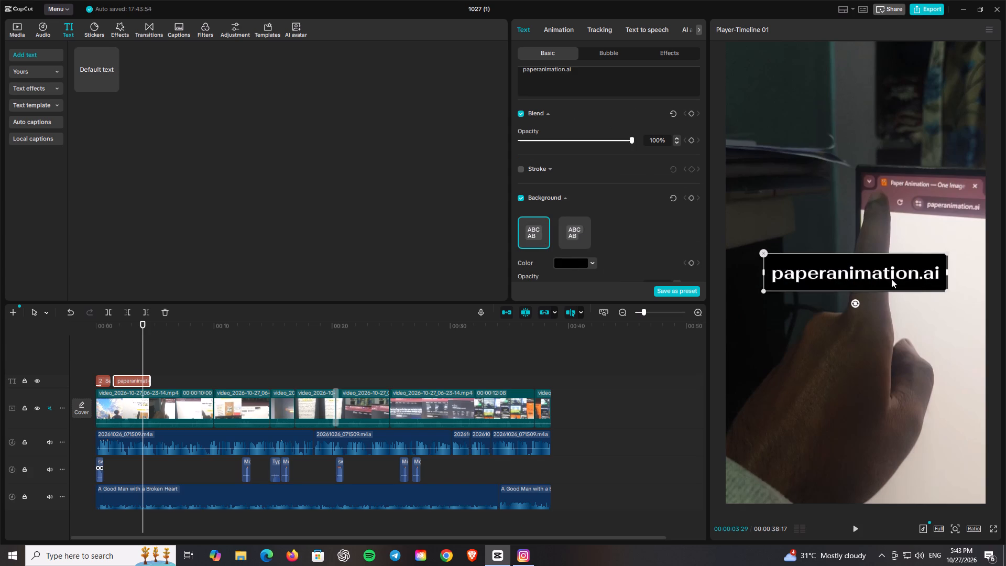
# Scale the paperanimation.ai text to about 84% and move it near the top of the frame, at about X -35, Y 1223.
pyautogui.moveTo(943, 288); pyautogui.dragTo(918, 275)
pyautogui.moveTo(900, 276); pyautogui.dragTo(885, 205)
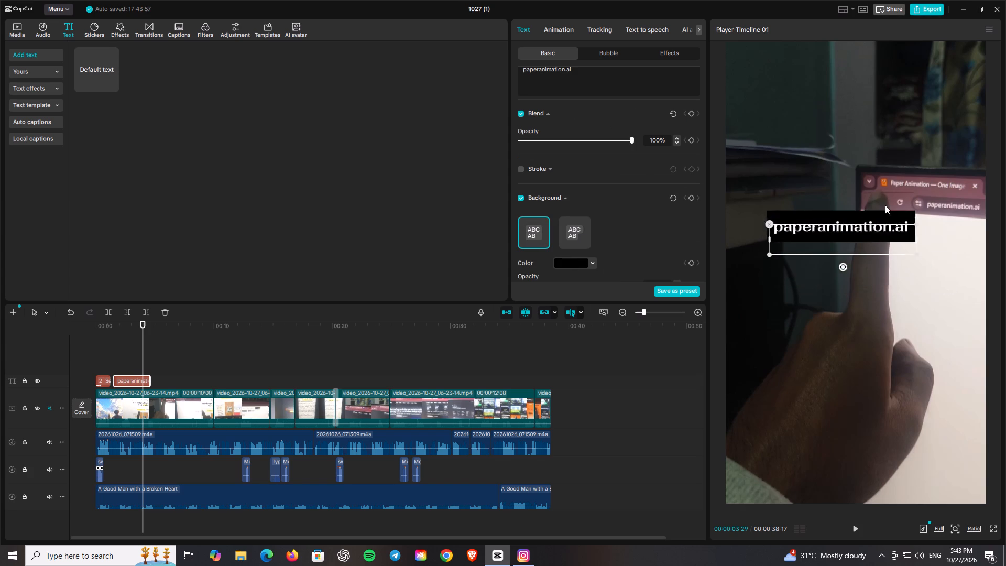
pyautogui.moveTo(885, 205); pyautogui.dragTo(893, 127)
pyautogui.click(923, 139)
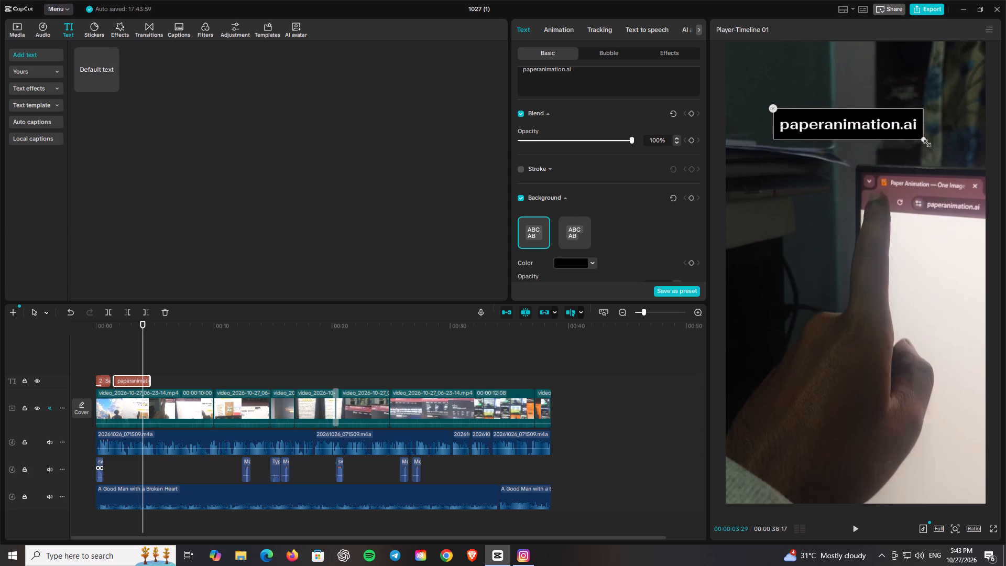
pyautogui.click(899, 133)
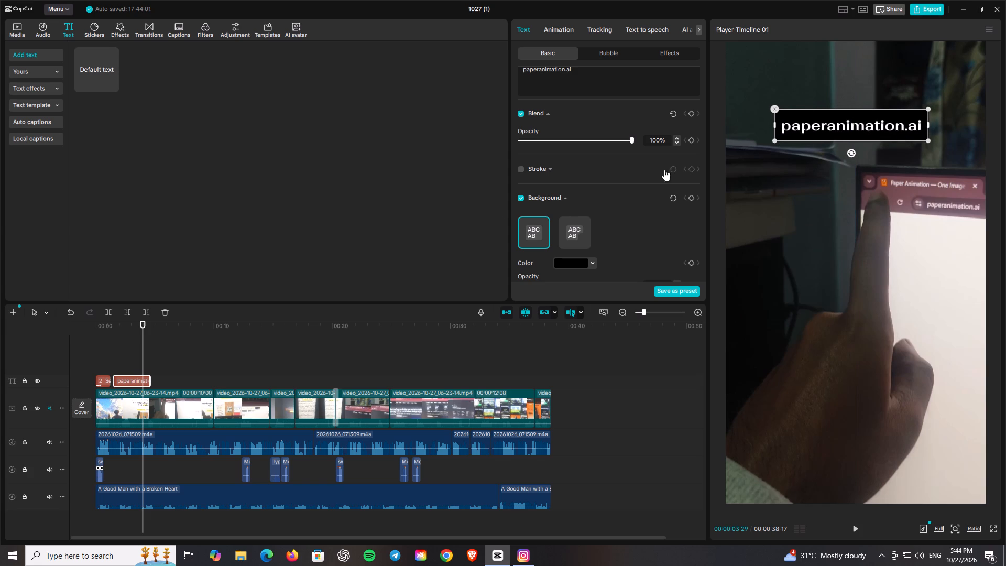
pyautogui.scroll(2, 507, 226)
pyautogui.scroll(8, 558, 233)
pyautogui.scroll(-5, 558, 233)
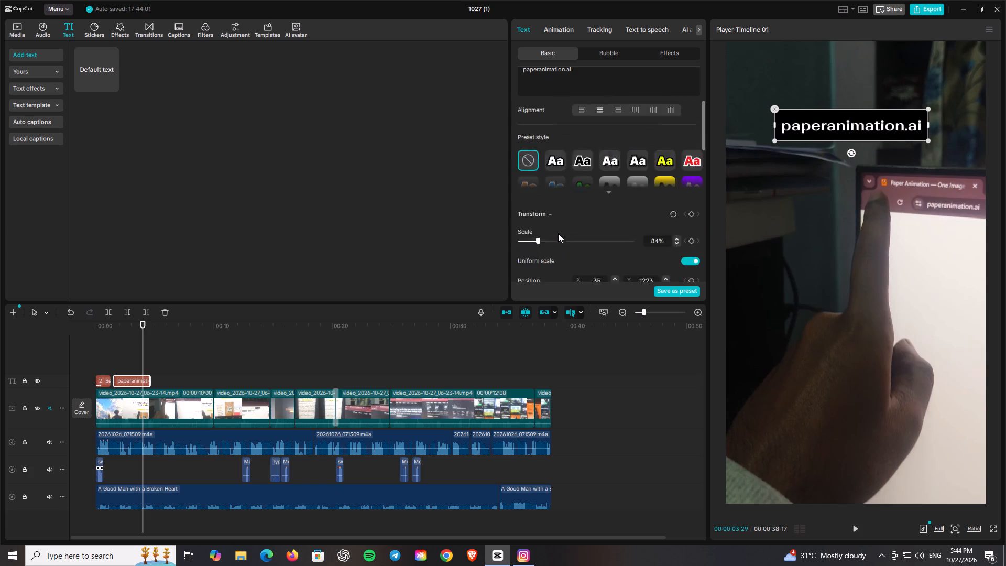
# Scale the paperanimation.ai text to 78% and reposition it near the top of the frame at X 44, Y 1217.
pyautogui.moveTo(845, 114); pyautogui.dragTo(855, 115)
pyautogui.moveTo(936, 142); pyautogui.dragTo(930, 136)
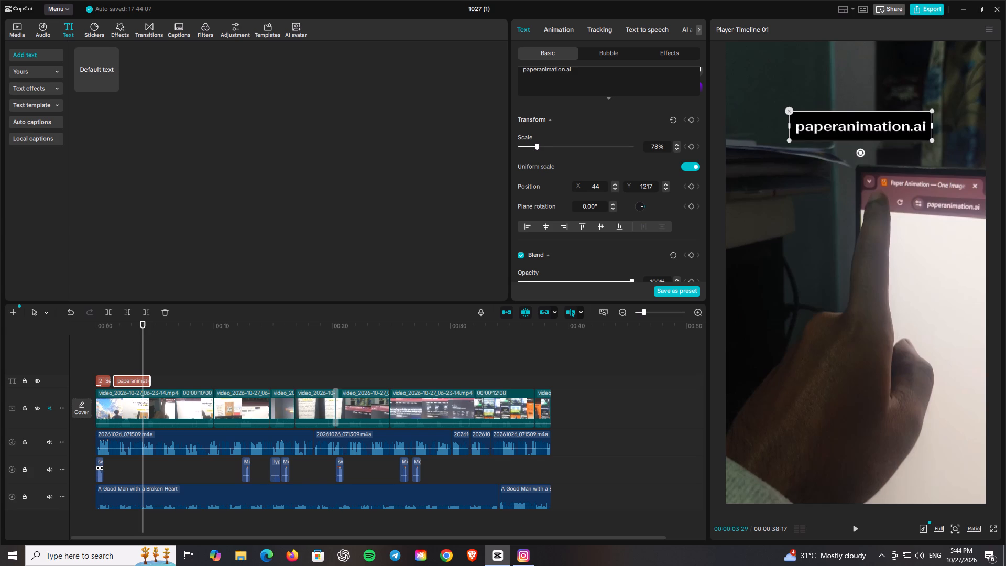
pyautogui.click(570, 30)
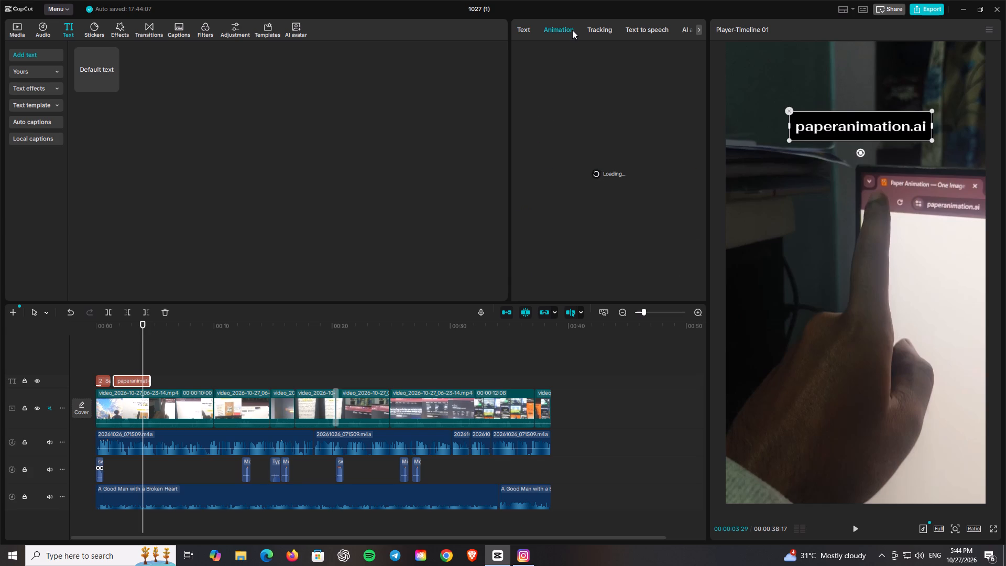
# Extend the paperanimation.ai text clip on the timeline so it ends at about 6.5 seconds.
pyautogui.moveTo(150, 384); pyautogui.dragTo(330, 380)
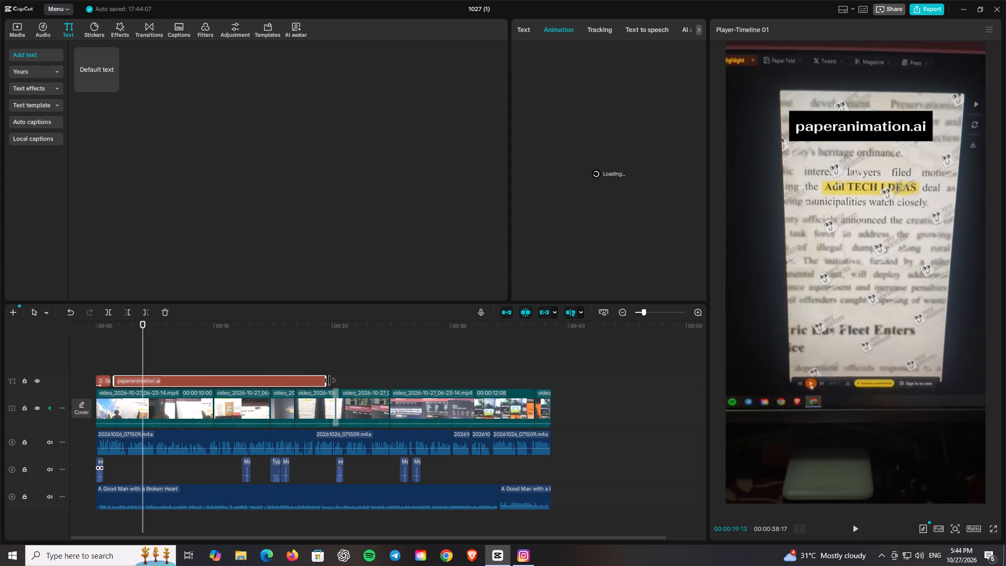
pyautogui.moveTo(330, 380); pyautogui.dragTo(329, 379)
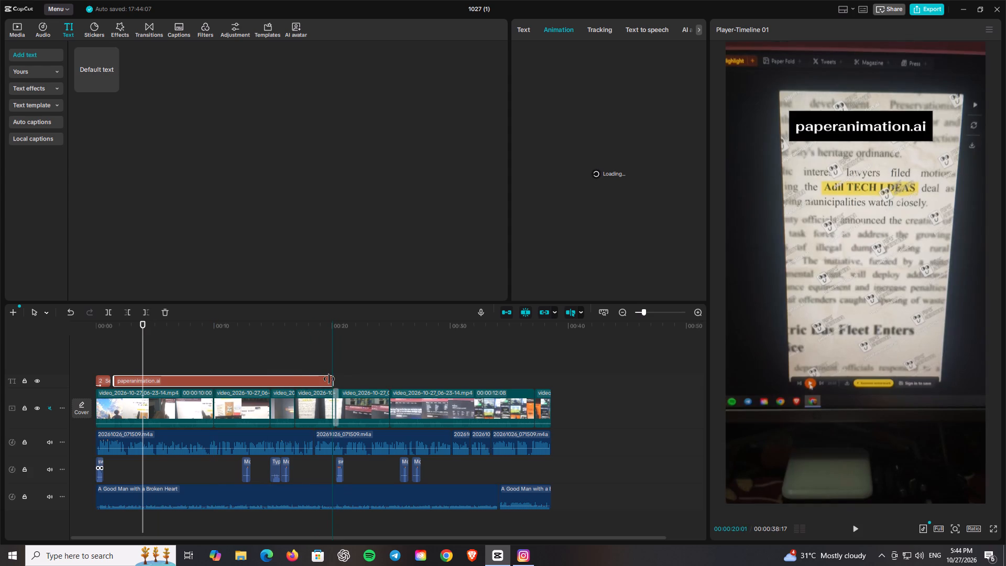
pyautogui.moveTo(329, 379); pyautogui.dragTo(331, 379)
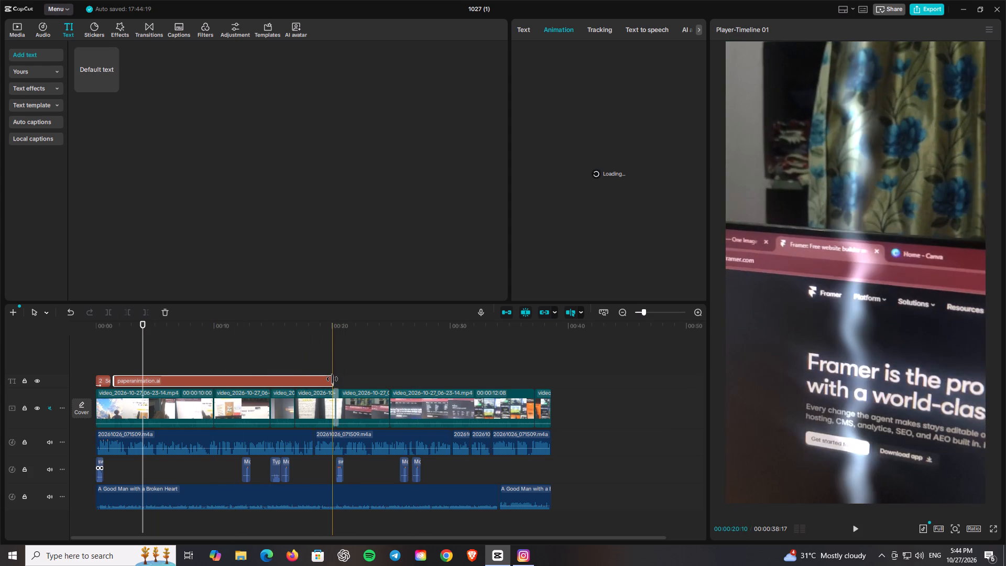
pyautogui.moveTo(332, 379); pyautogui.dragTo(213, 367)
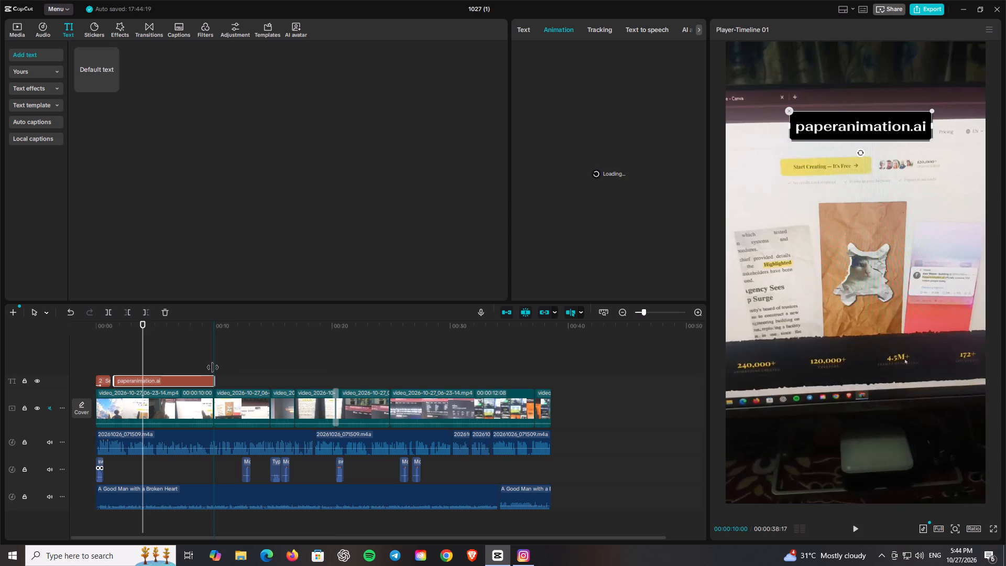
pyautogui.moveTo(213, 367); pyautogui.dragTo(157, 368)
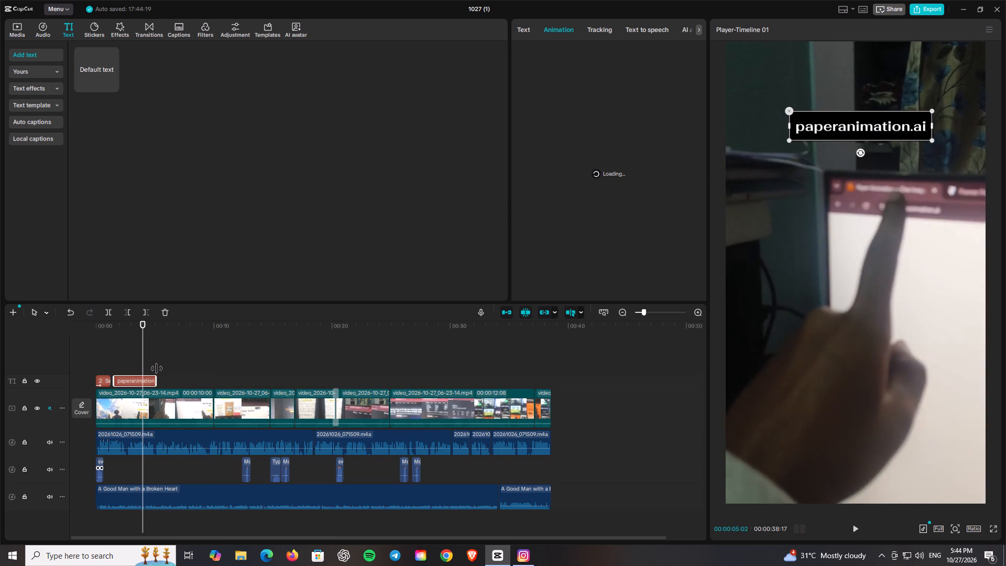
pyautogui.moveTo(157, 368); pyautogui.dragTo(175, 369)
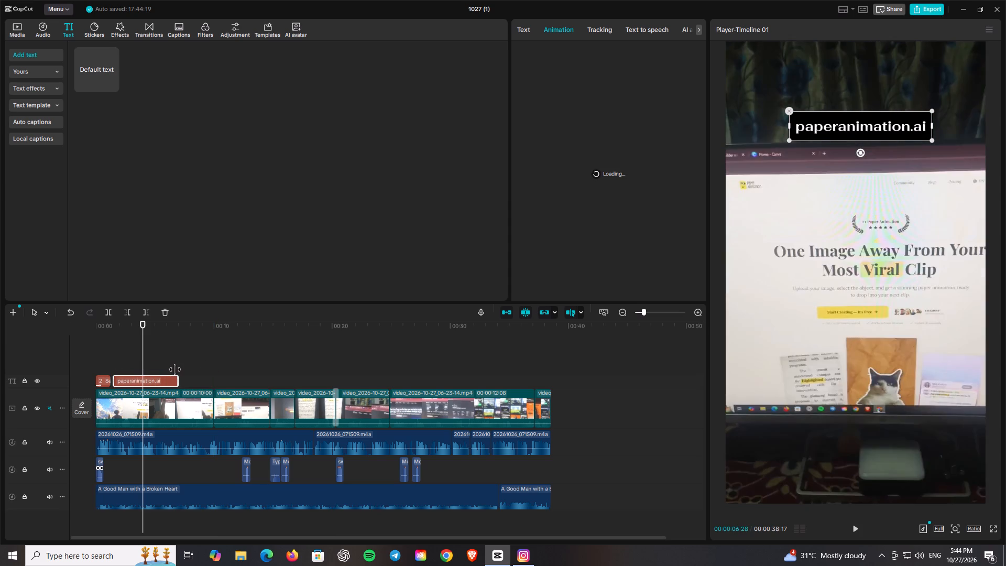
pyautogui.moveTo(175, 369); pyautogui.dragTo(170, 369)
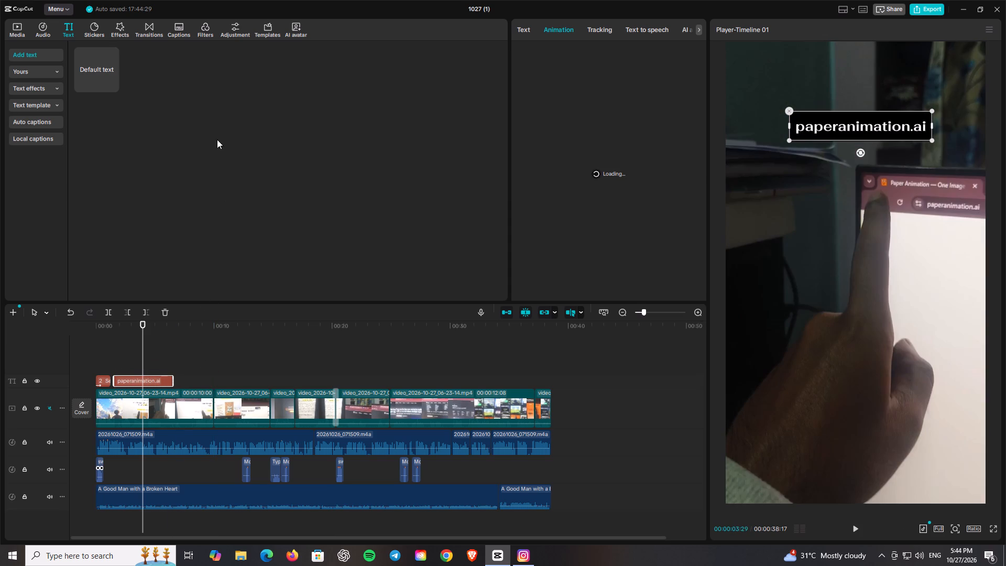
# Look through the tracking, text-to-speech, AI avatar and animation options for the paperanimation.ai text.
pyautogui.click(527, 31)
pyautogui.click(559, 29)
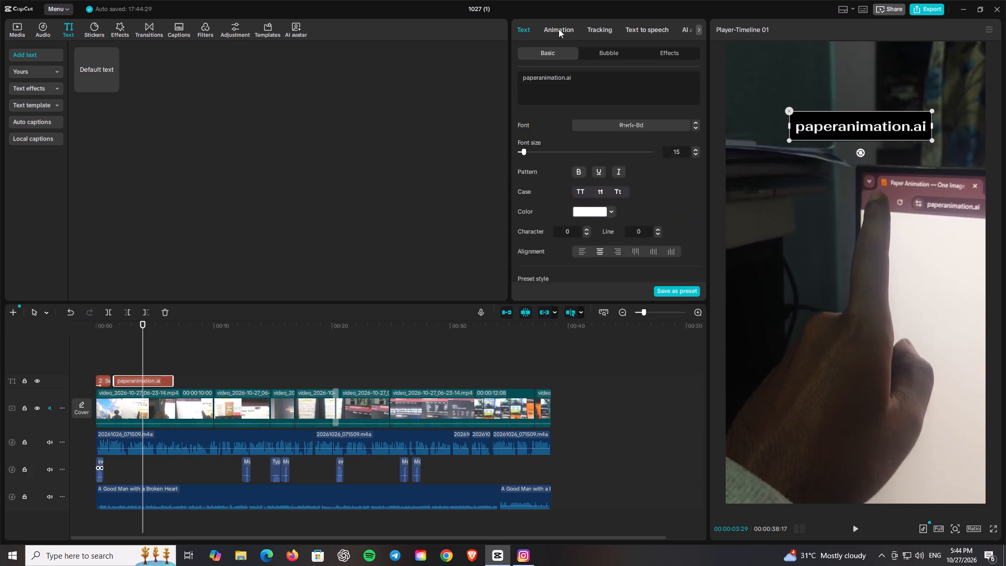
pyautogui.click(595, 29)
pyautogui.click(563, 27)
pyautogui.click(641, 26)
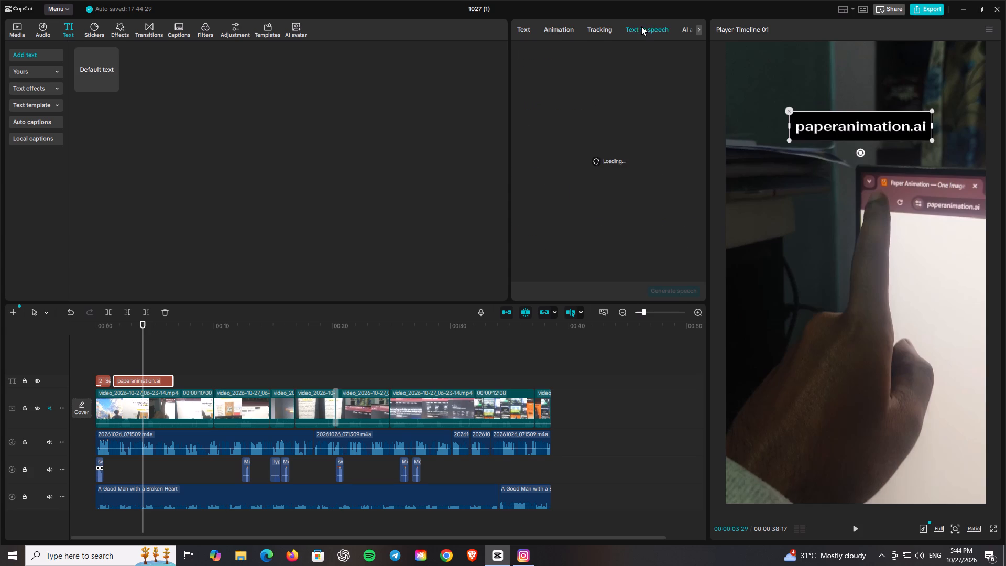
pyautogui.click(685, 27)
pyautogui.click(698, 27)
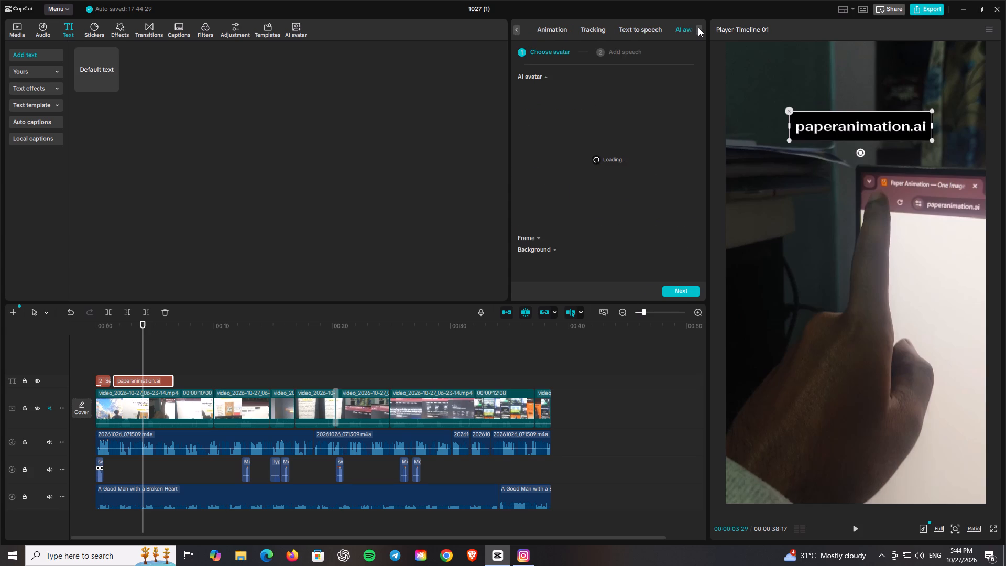
pyautogui.moveTo(645, 30); pyautogui.dragTo(566, 27)
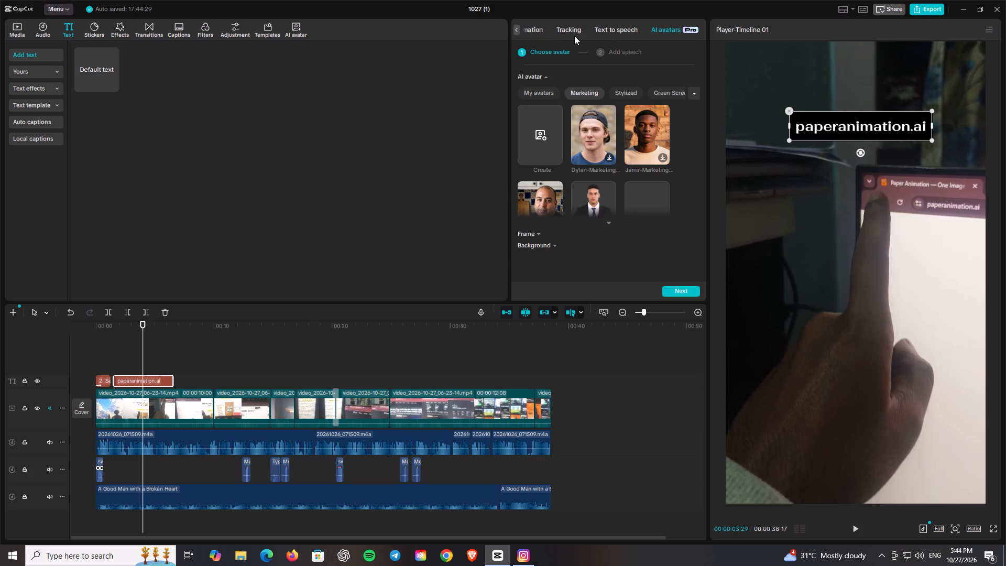
pyautogui.click(540, 29)
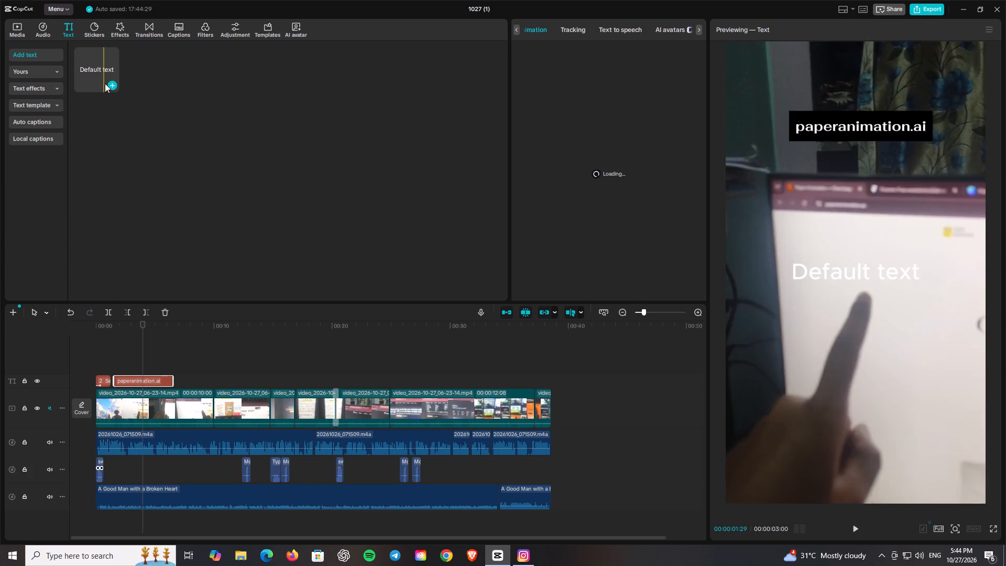
# Add a new default text clip and place it on the existing text track, starting at about 20 seconds.
pyautogui.click(112, 85)
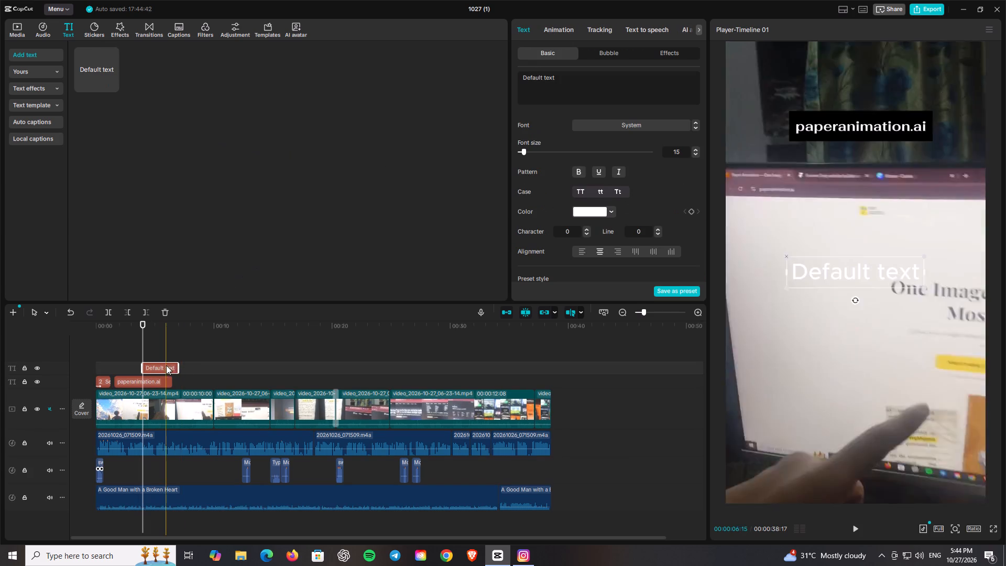
pyautogui.moveTo(167, 368); pyautogui.dragTo(364, 374)
pyautogui.moveTo(353, 368); pyautogui.dragTo(357, 381)
pyautogui.moveTo(357, 381); pyautogui.dragTo(351, 381)
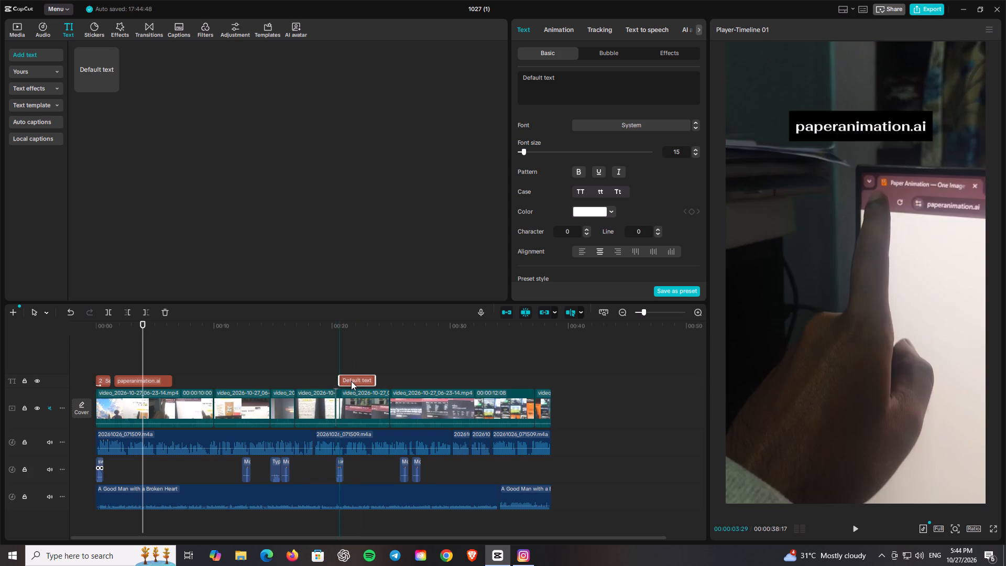
pyautogui.moveTo(351, 381); pyautogui.dragTo(350, 381)
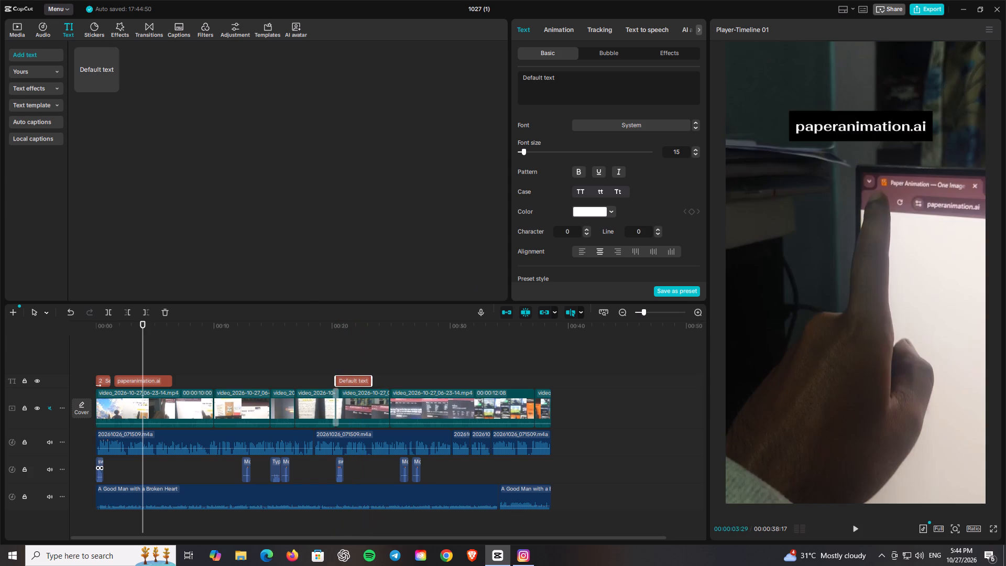
# Replace the new text clip's default wording with framer.com.
pyautogui.moveTo(563, 80); pyautogui.dragTo(480, 77)
pyautogui.write('famer')
pyautogui.press('BackSpace')
pyautogui.press('BackSpace')
pyautogui.press('BackSpace')
pyautogui.press('BackSpace')
pyautogui.write('eamer')
pyautogui.press('BackSpace')
pyautogui.press('BackSpace')
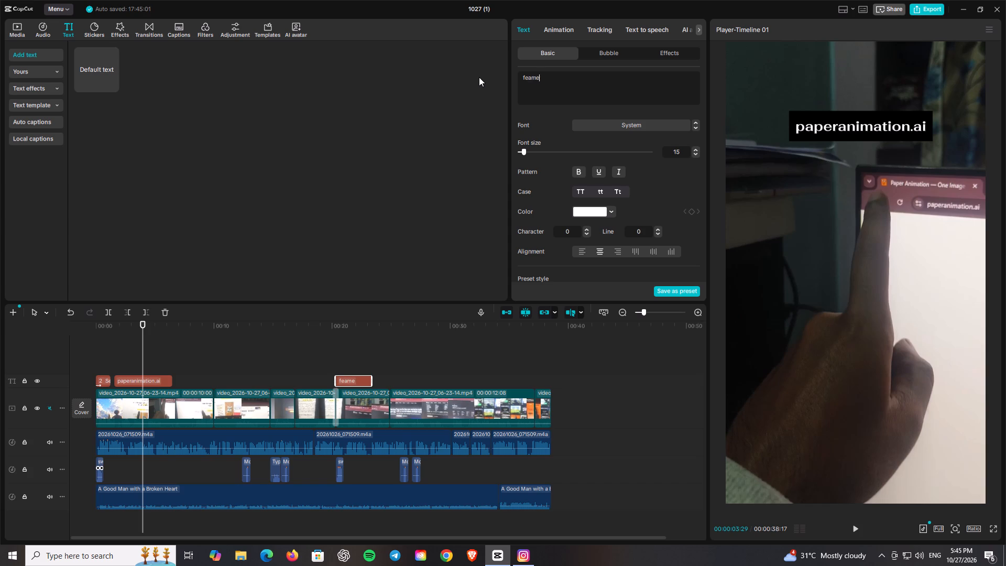
pyautogui.press('BackSpace')
pyautogui.press('BackSpace')
pyautogui.press('BackSpace')
pyautogui.write('ra')
pyautogui.write('mr')
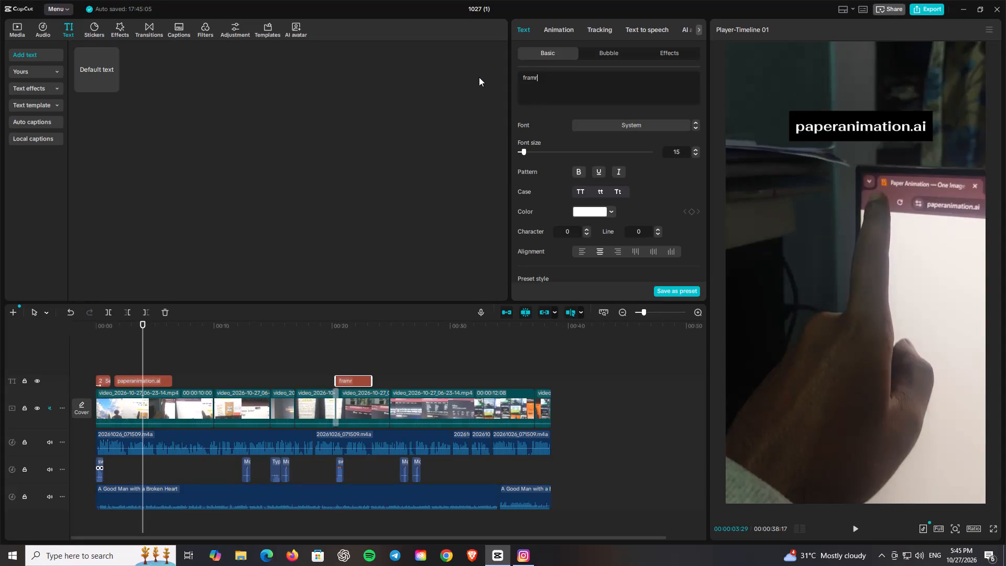
pyautogui.press('BackSpace')
pyautogui.write('er')
pyautogui.press('.')
pyautogui.write('com')
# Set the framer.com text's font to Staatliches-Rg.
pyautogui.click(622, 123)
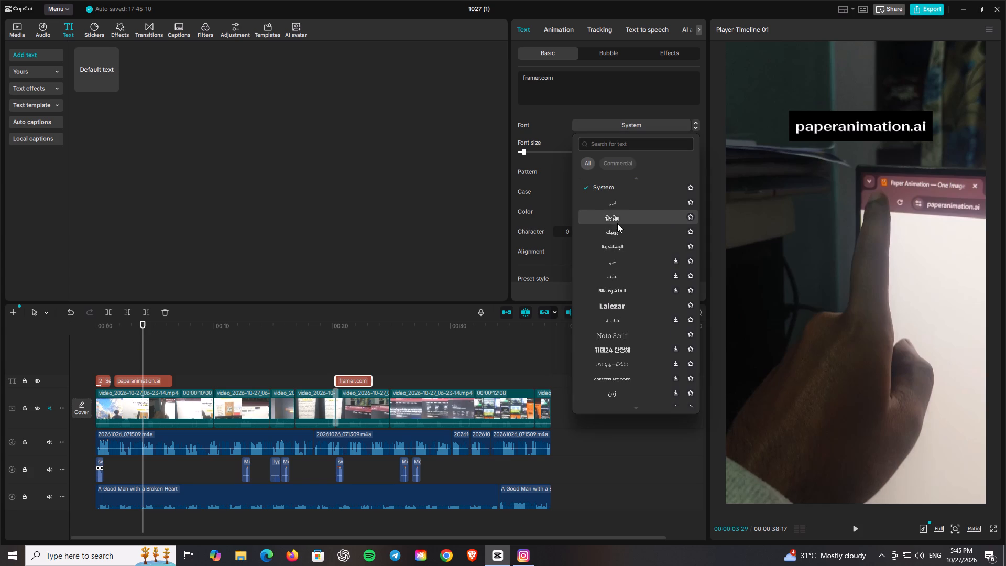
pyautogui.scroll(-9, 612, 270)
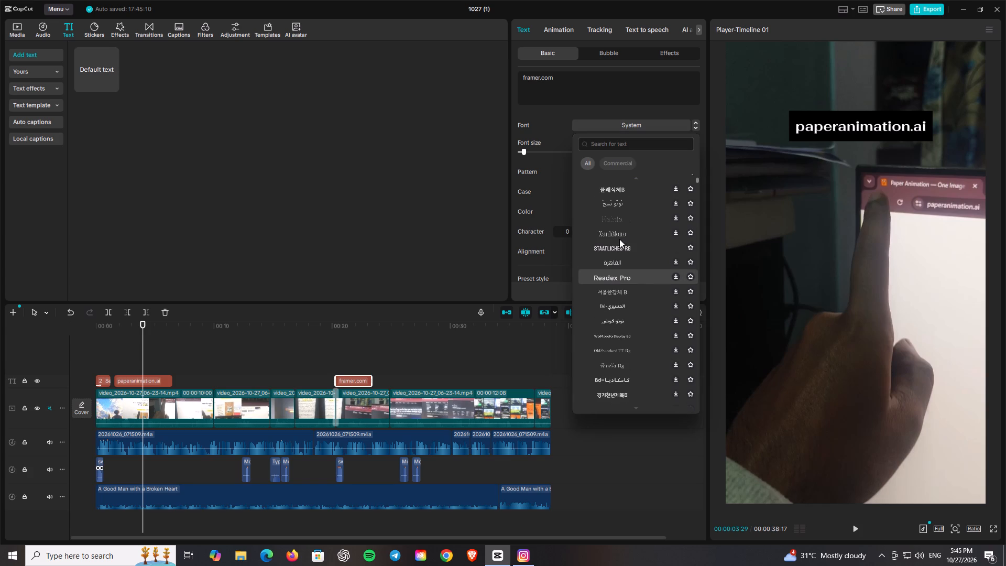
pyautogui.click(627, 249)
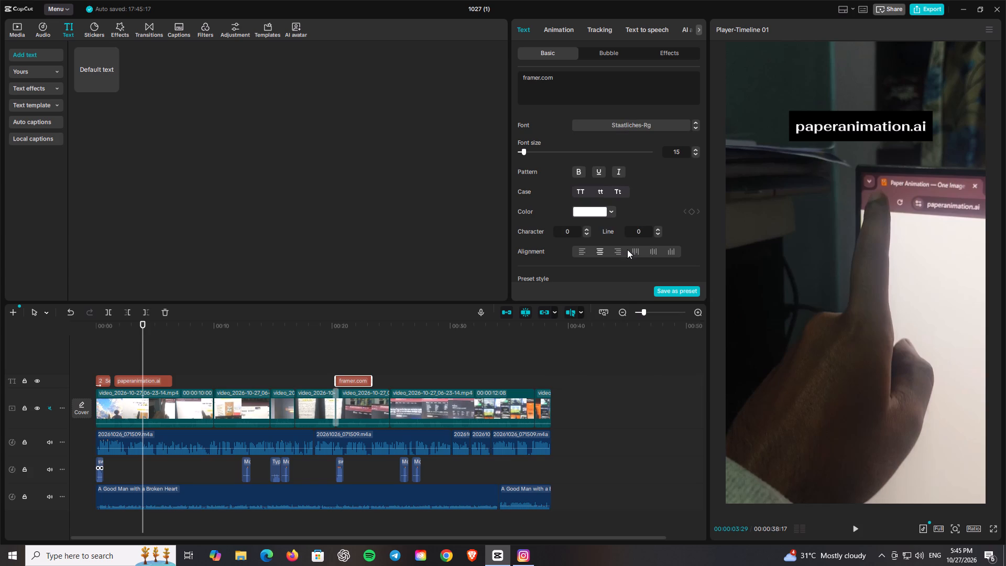
# Preview the framer.com text at about 22 seconds and set its font to Rubik-Bold.
pyautogui.click(357, 327)
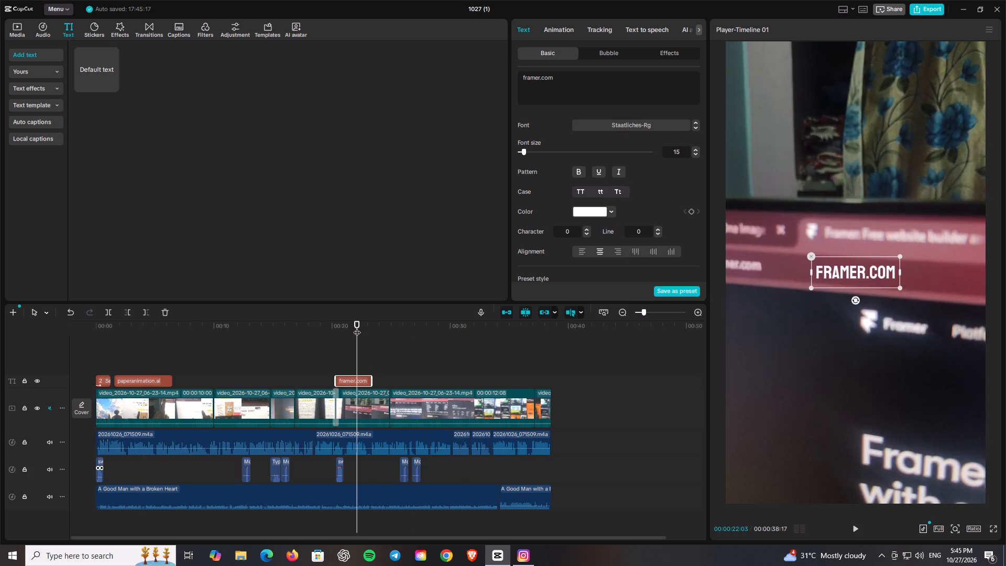
pyautogui.click(622, 124)
pyautogui.scroll(-3, 633, 241)
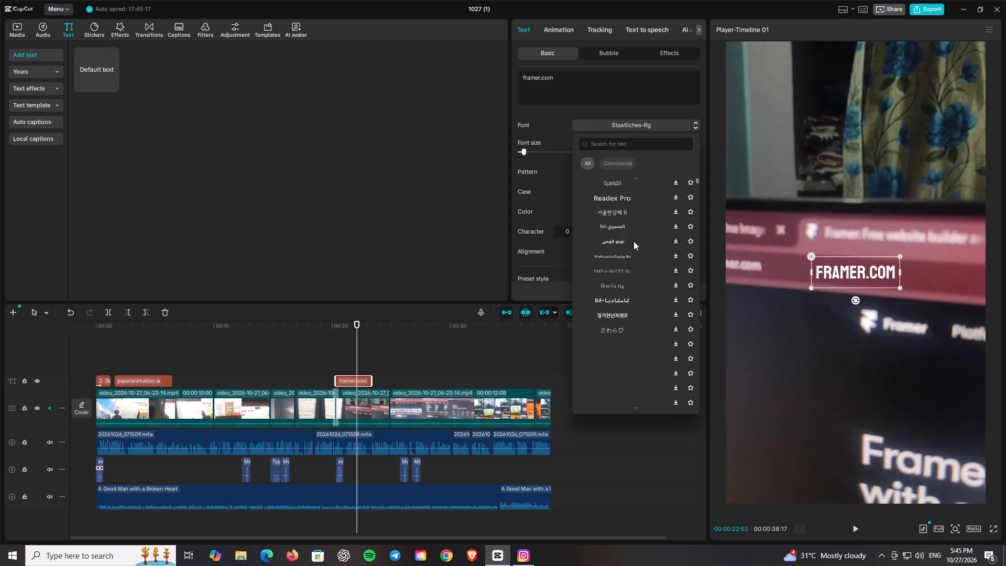
pyautogui.scroll(-15, 633, 241)
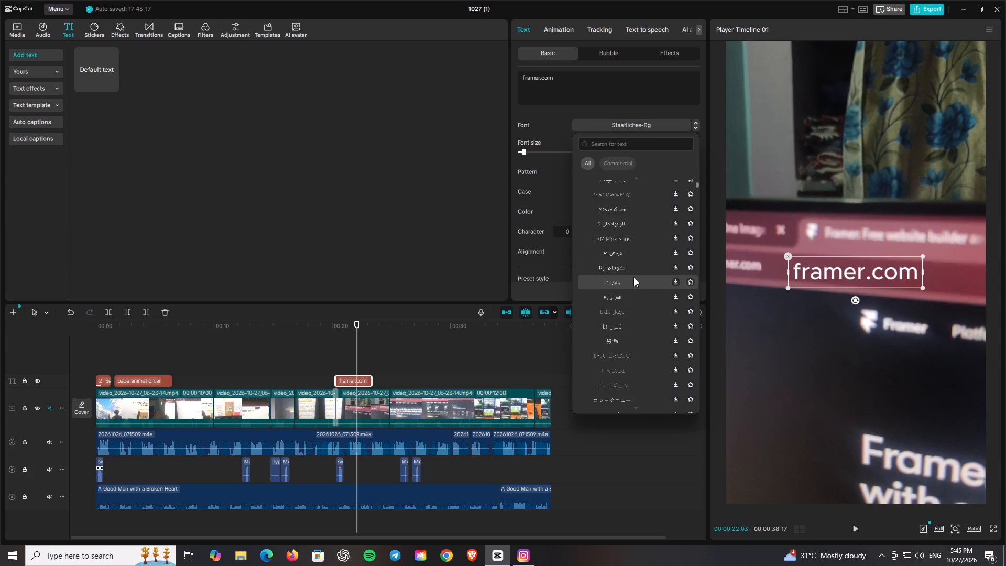
pyautogui.scroll(-4, 633, 277)
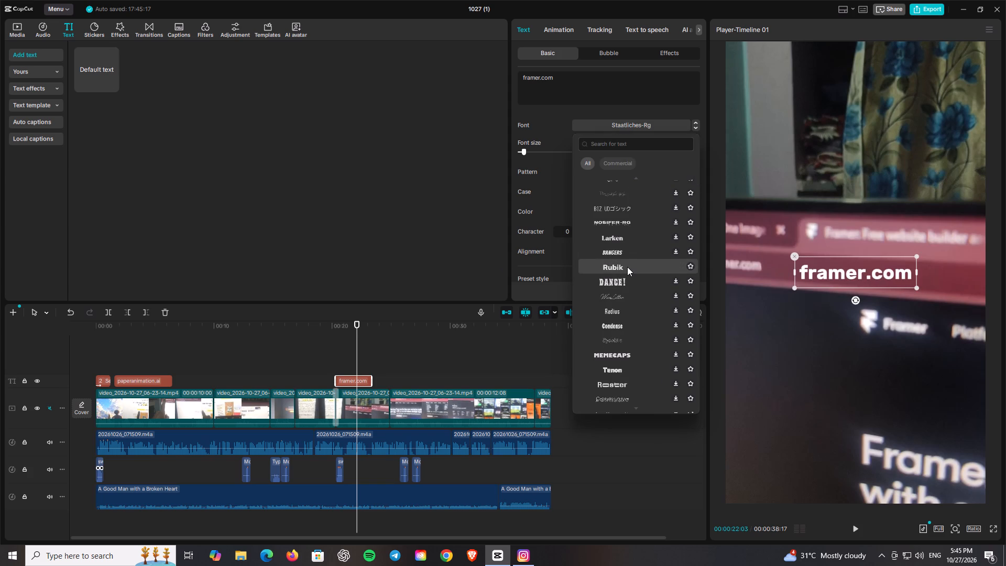
pyautogui.click(627, 267)
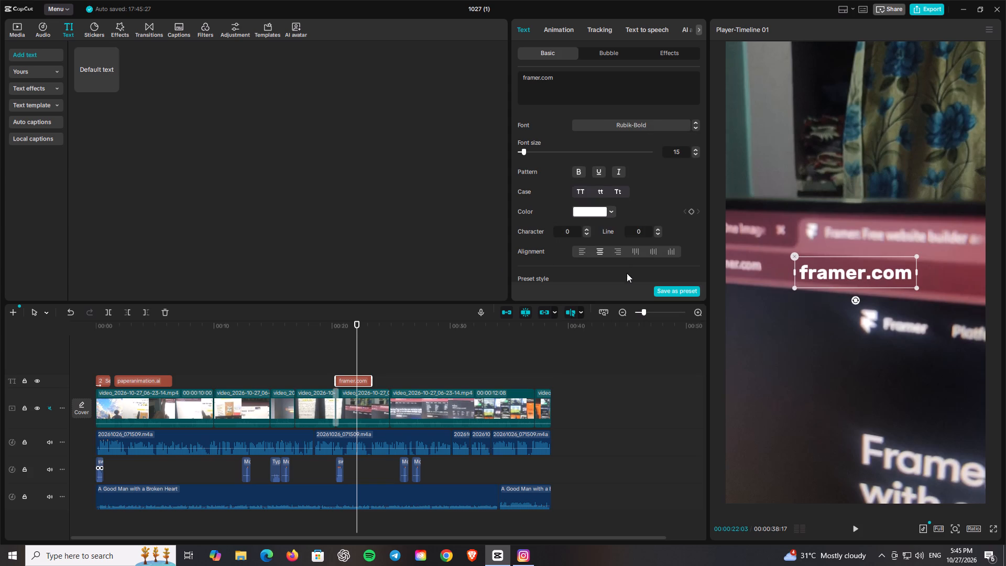
# Move the framer.com text to the upper part of the frame, centred at X 0, Y 969.
pyautogui.moveTo(857, 272); pyautogui.dragTo(848, 155)
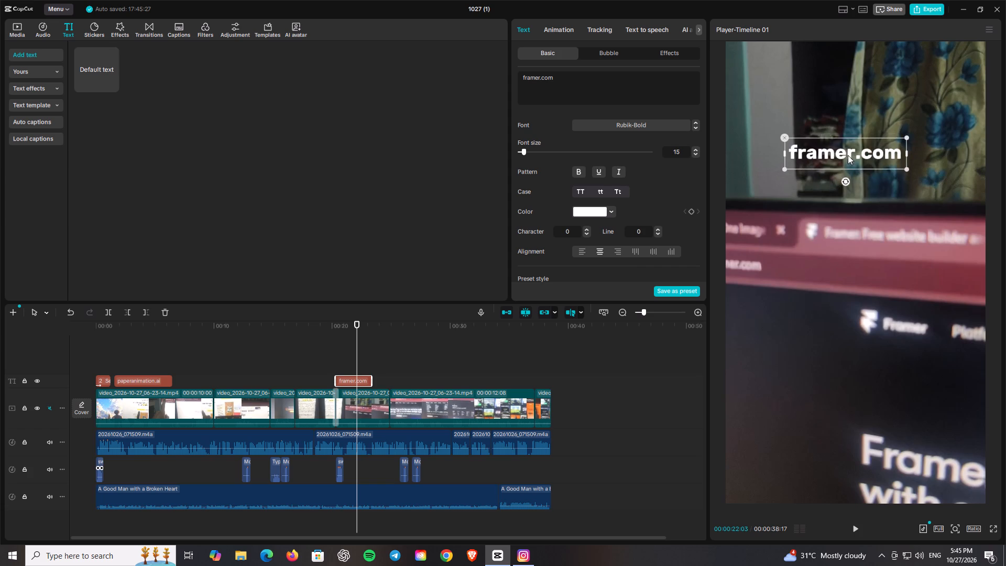
pyautogui.moveTo(848, 155); pyautogui.dragTo(855, 156)
# Apply the preset style with white lettering and a black shadow to the framer.com text.
pyautogui.scroll(-8, 578, 220)
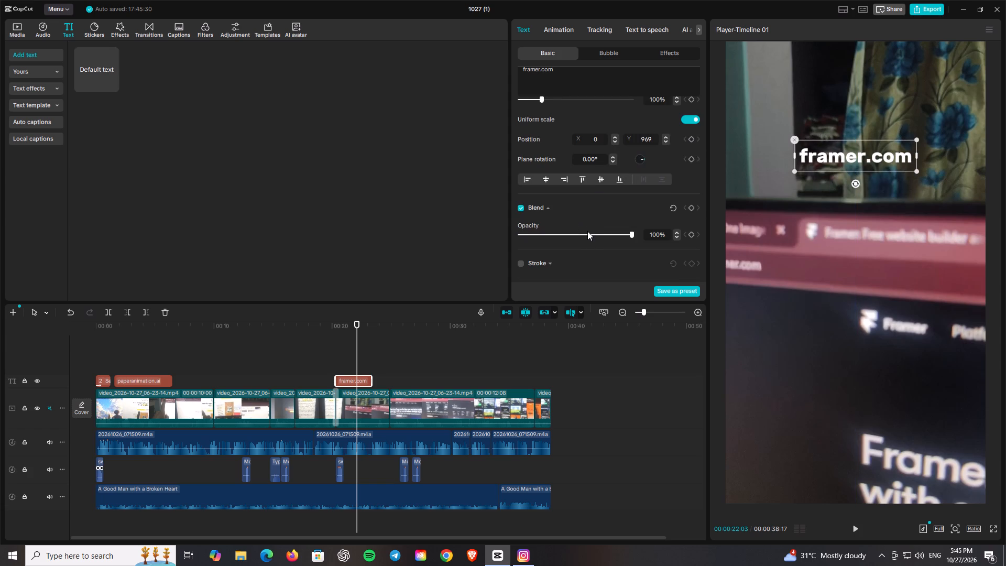
pyautogui.scroll(8, 587, 230)
pyautogui.click(638, 248)
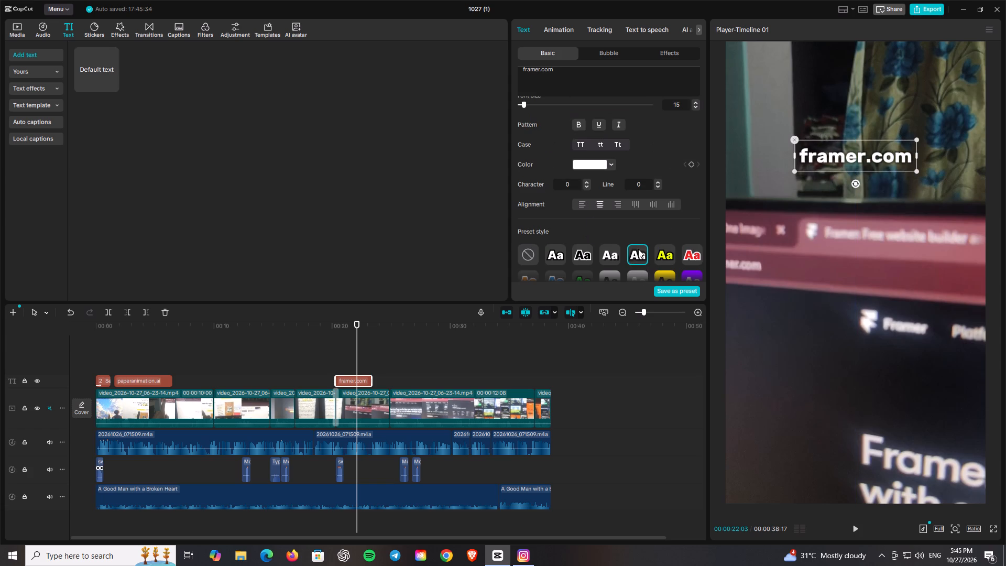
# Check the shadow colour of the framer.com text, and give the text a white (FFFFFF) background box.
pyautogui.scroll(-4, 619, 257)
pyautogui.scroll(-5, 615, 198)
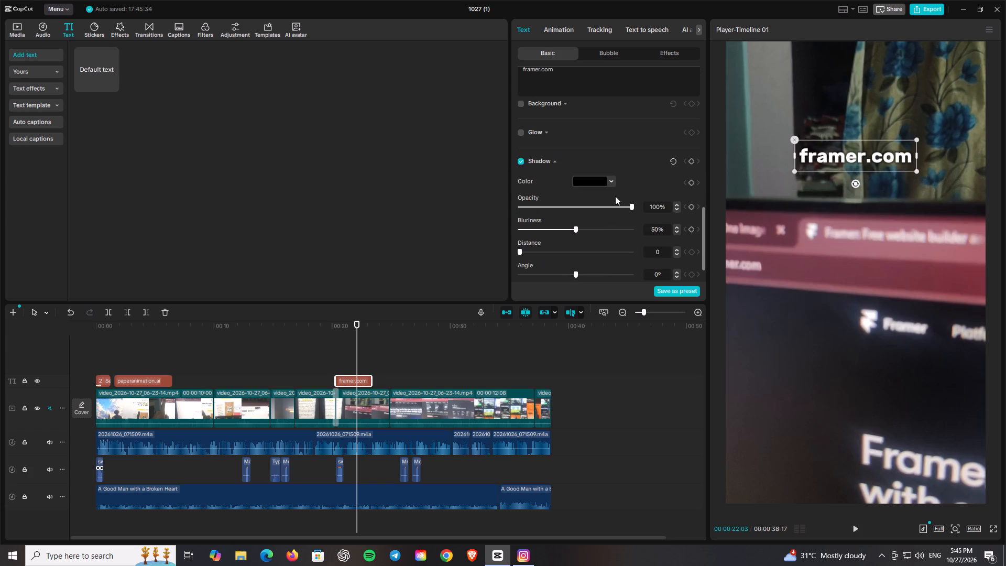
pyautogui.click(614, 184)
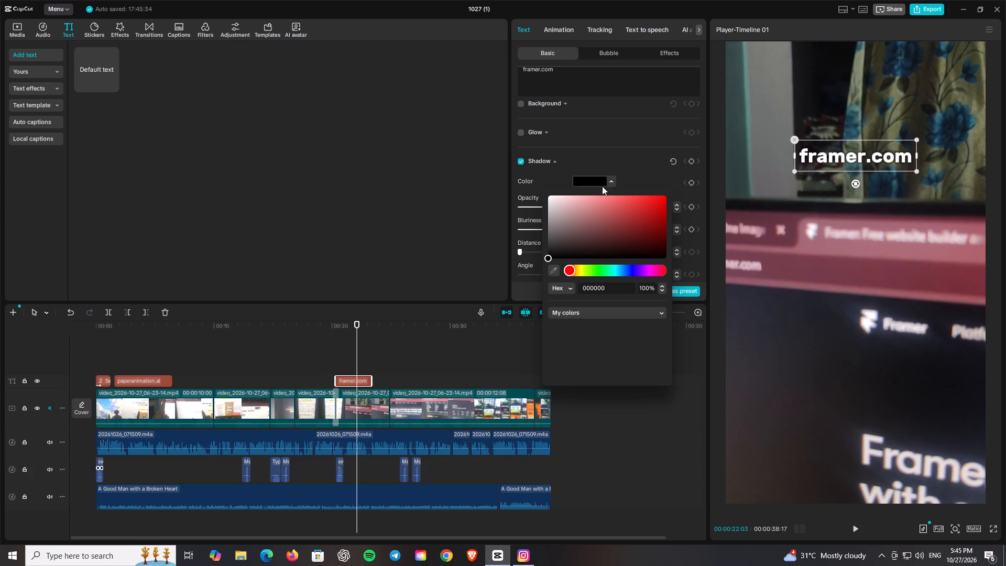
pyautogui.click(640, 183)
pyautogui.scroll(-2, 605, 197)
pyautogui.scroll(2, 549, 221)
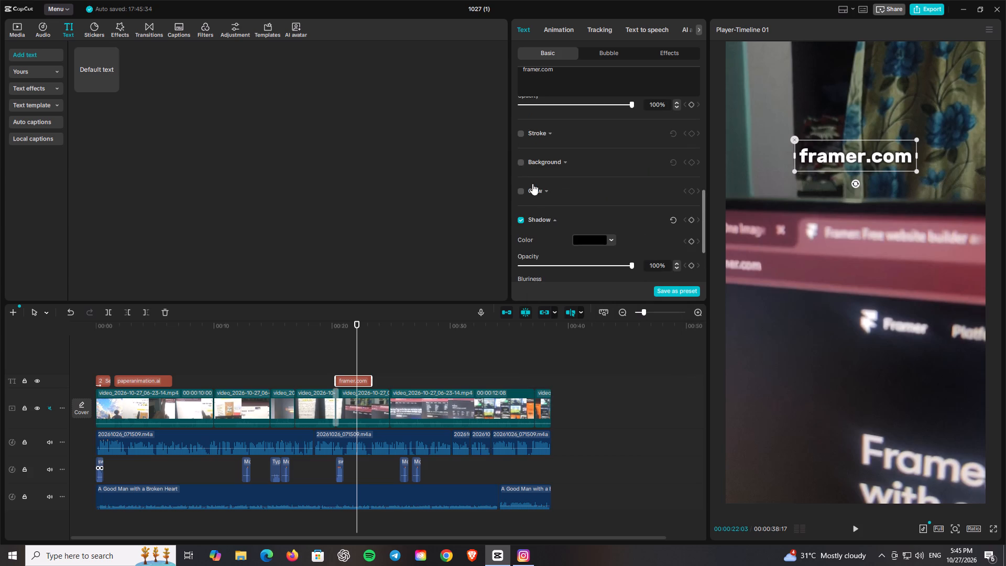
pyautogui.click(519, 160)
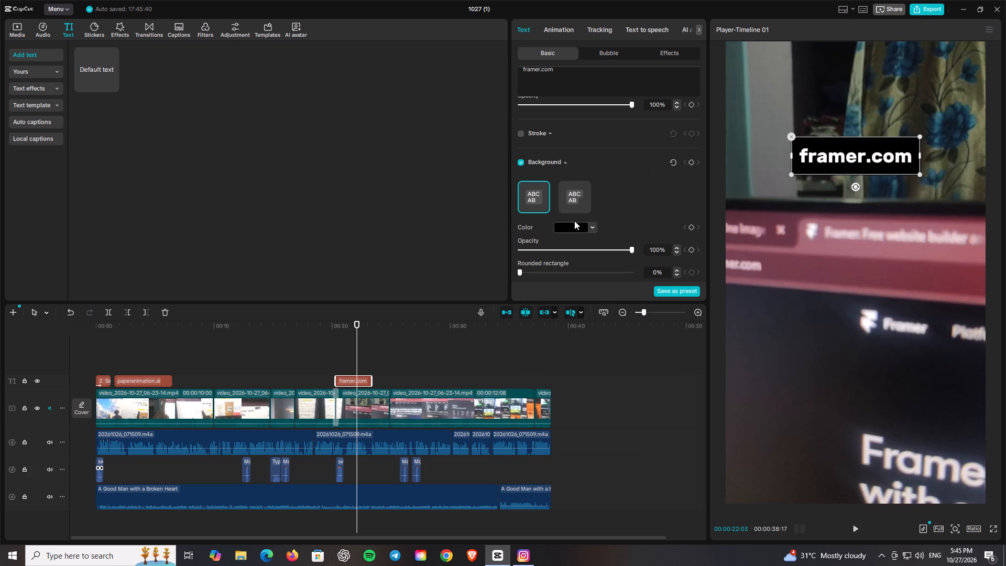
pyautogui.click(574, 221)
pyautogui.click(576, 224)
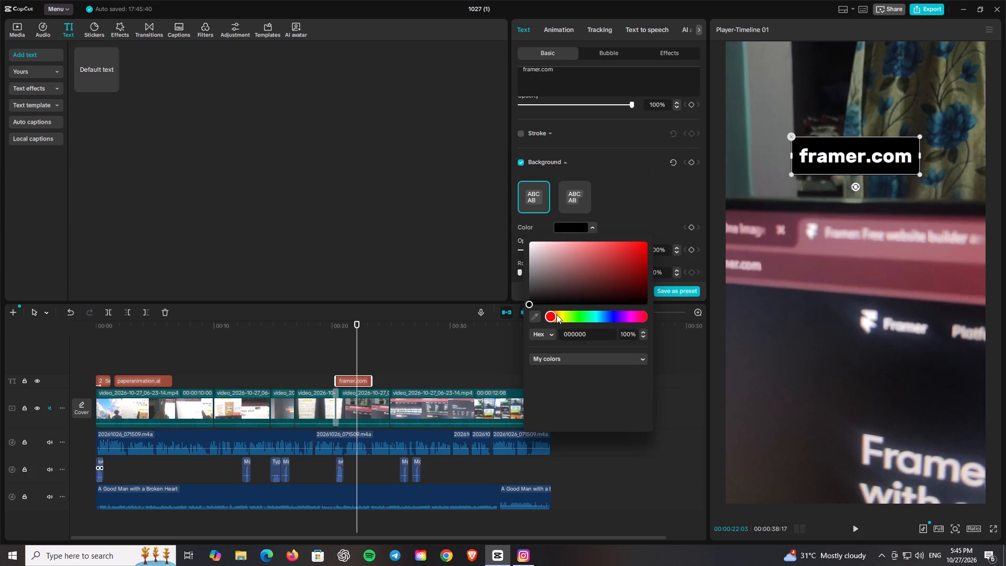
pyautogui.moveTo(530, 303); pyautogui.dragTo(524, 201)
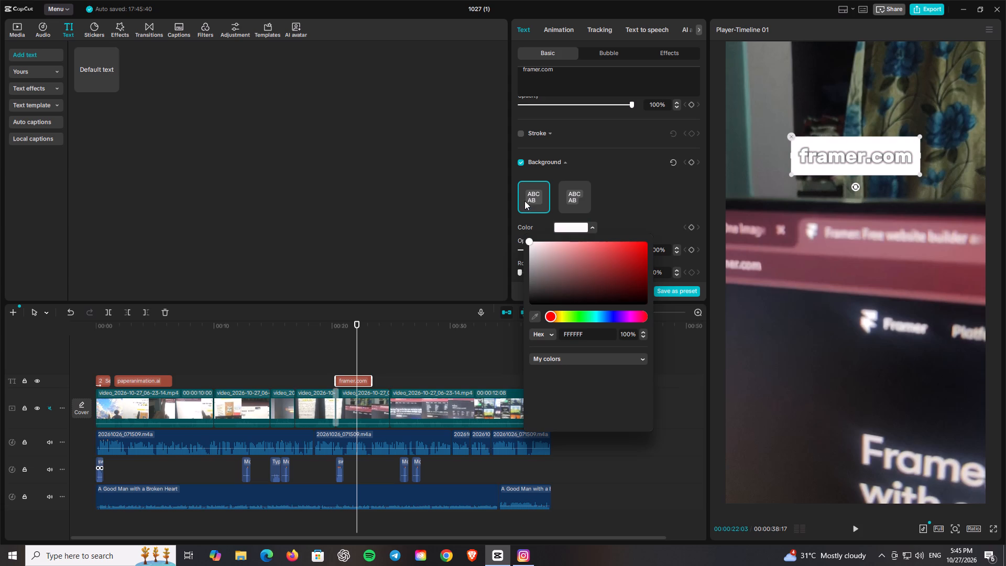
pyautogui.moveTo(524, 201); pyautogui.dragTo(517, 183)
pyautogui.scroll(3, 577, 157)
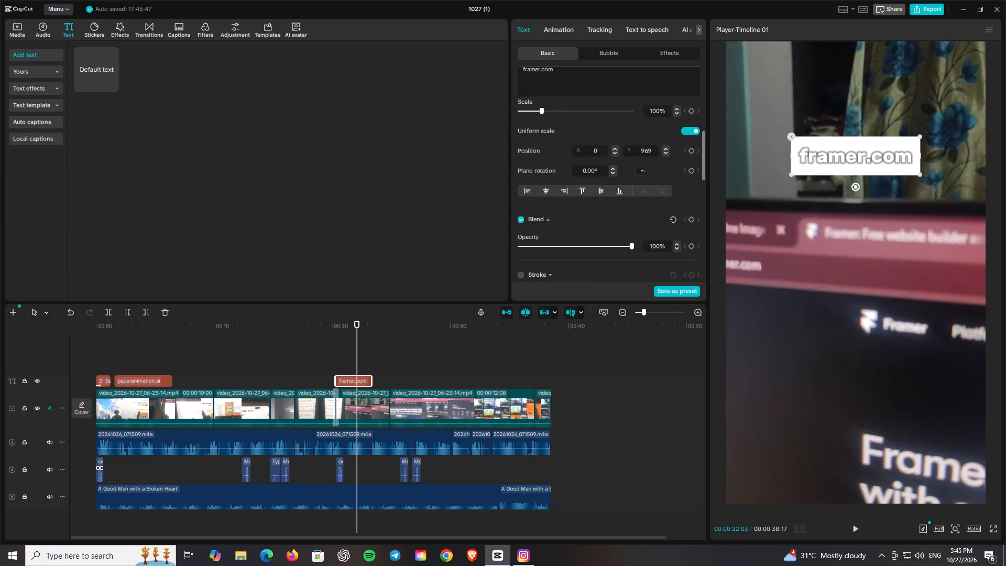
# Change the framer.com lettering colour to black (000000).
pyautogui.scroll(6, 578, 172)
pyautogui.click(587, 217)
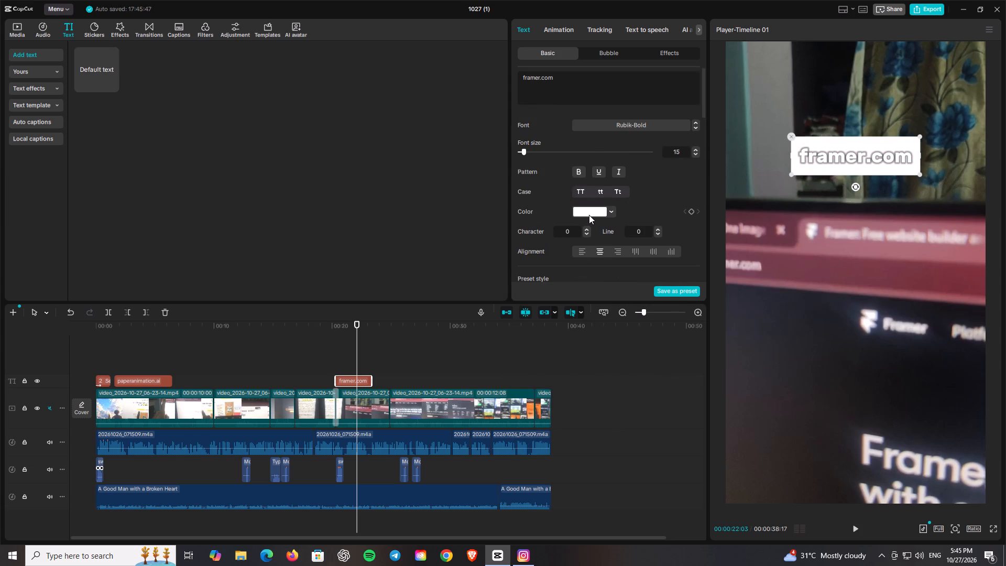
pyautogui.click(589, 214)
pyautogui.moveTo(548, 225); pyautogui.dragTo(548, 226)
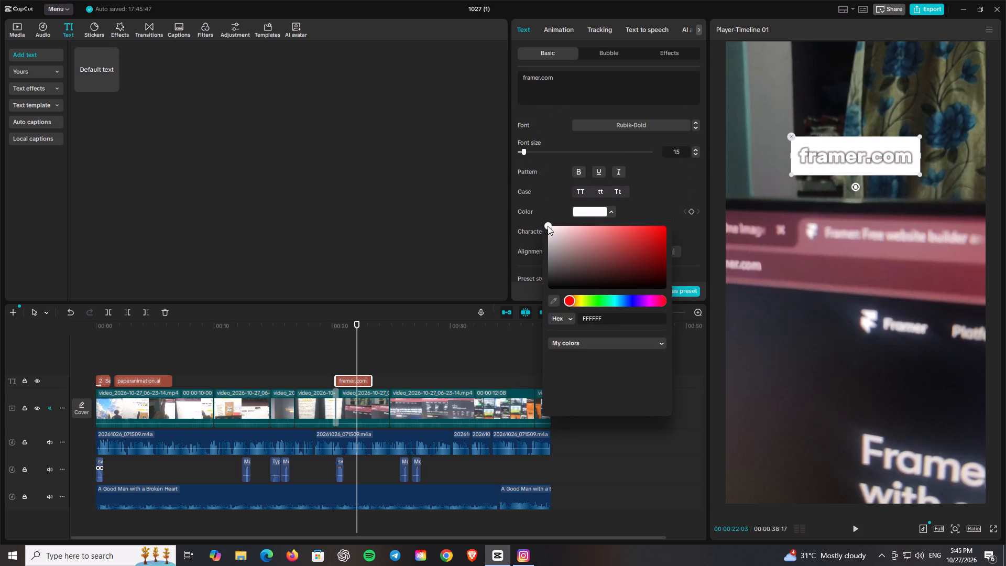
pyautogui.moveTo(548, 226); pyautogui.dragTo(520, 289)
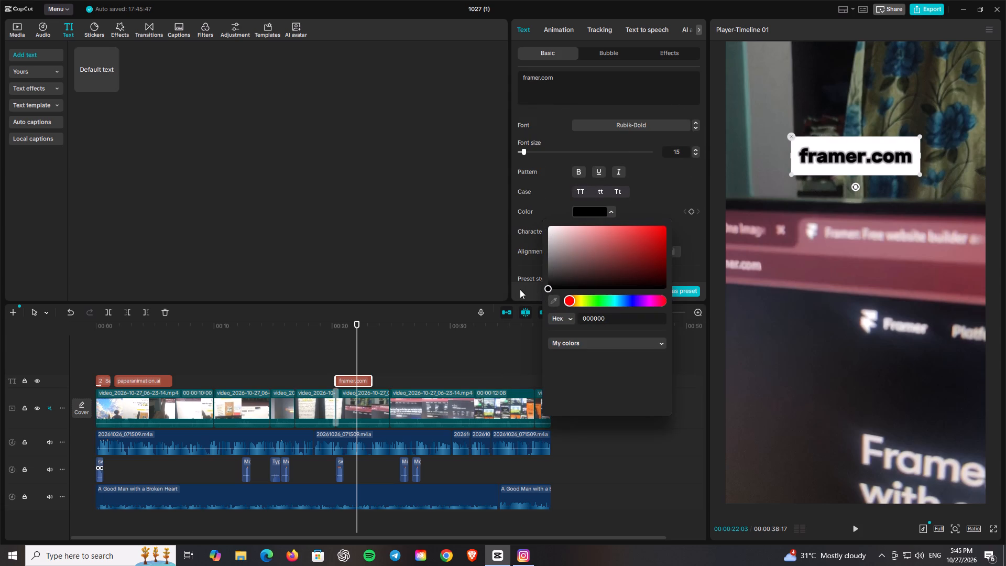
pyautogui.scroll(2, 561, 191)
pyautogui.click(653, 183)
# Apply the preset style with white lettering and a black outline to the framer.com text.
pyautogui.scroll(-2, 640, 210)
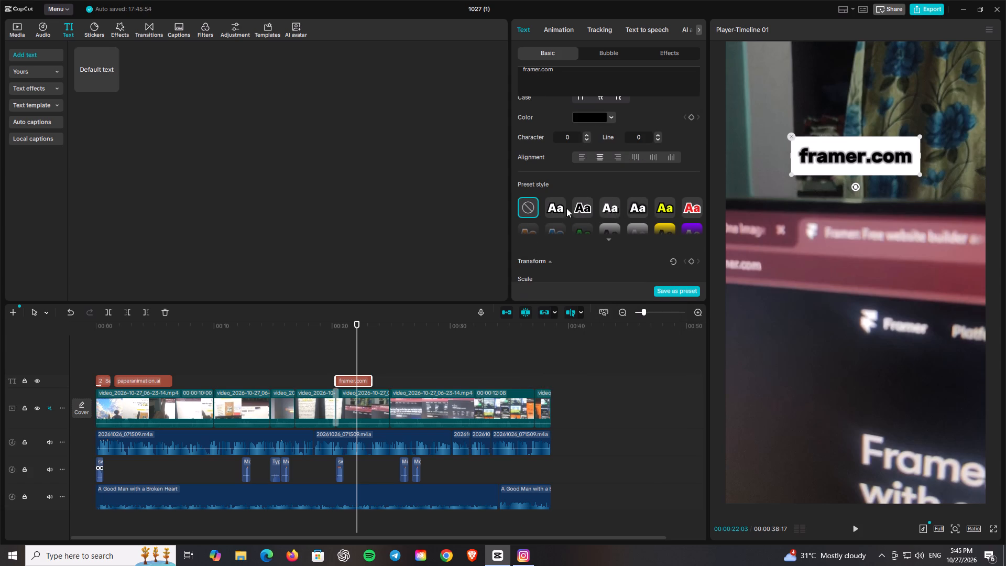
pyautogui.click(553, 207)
# Apply the preset style with white lettering and a soft offset shadow, without an outline, to the framer.com text.
pyautogui.scroll(-1, 586, 202)
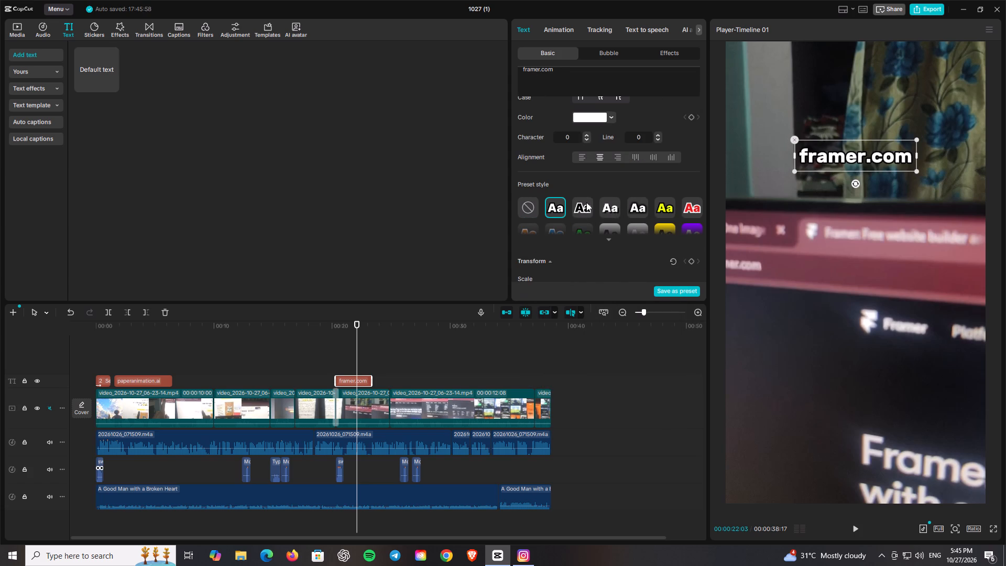
pyautogui.scroll(1, 586, 202)
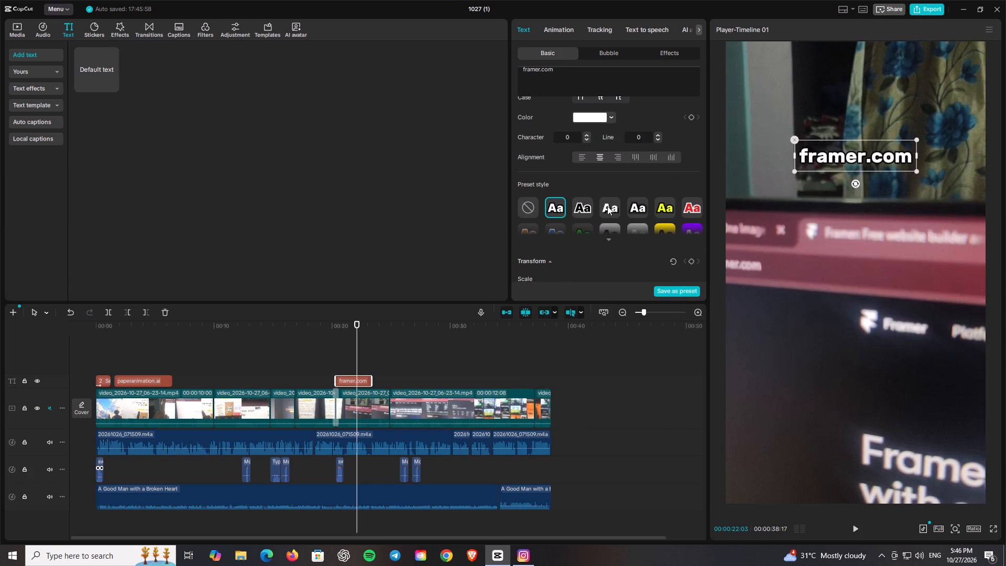
pyautogui.click(607, 206)
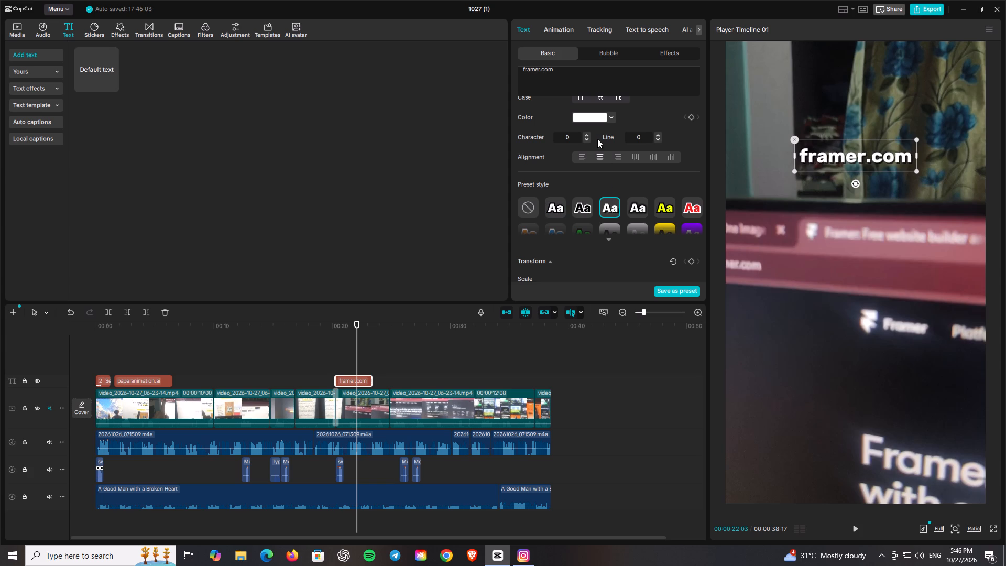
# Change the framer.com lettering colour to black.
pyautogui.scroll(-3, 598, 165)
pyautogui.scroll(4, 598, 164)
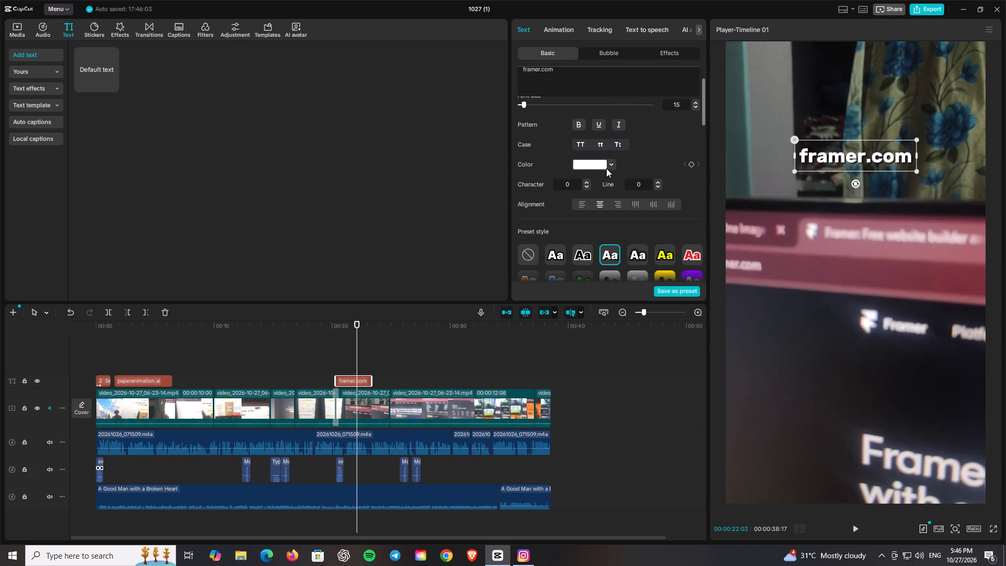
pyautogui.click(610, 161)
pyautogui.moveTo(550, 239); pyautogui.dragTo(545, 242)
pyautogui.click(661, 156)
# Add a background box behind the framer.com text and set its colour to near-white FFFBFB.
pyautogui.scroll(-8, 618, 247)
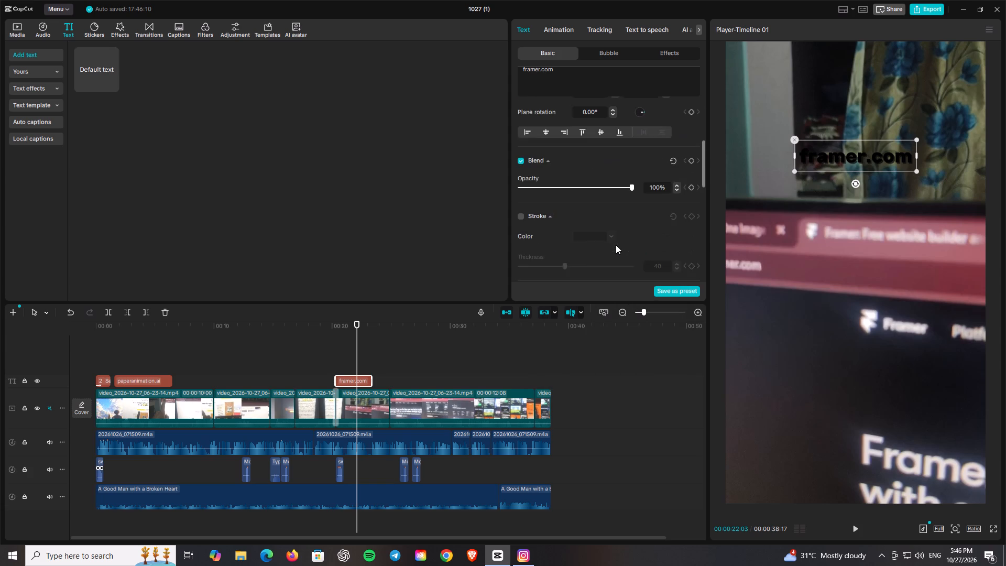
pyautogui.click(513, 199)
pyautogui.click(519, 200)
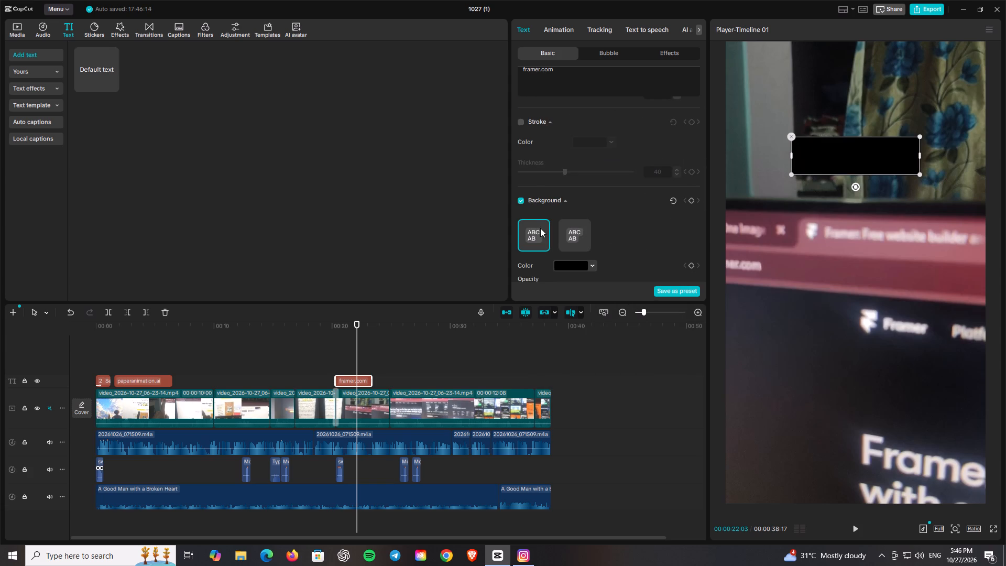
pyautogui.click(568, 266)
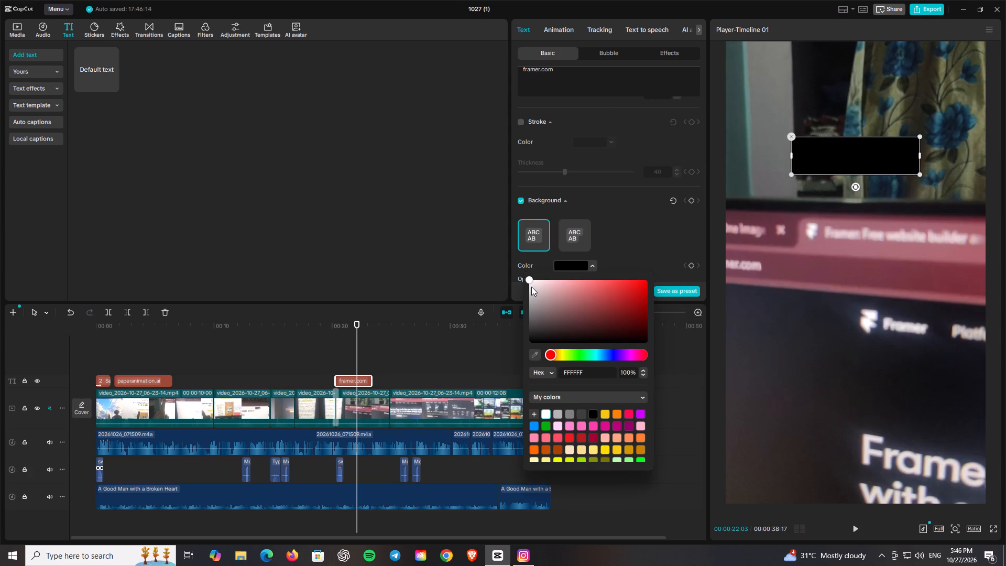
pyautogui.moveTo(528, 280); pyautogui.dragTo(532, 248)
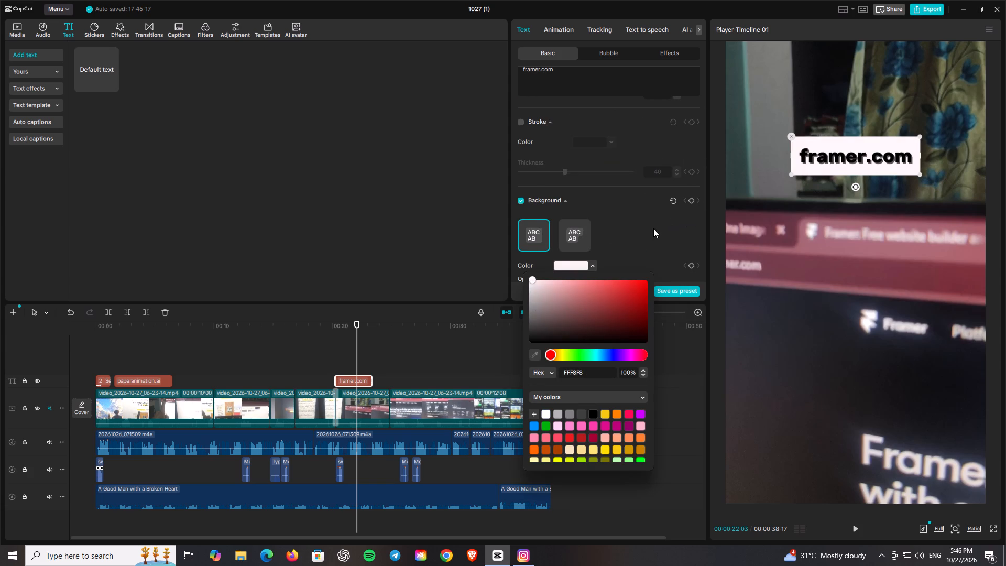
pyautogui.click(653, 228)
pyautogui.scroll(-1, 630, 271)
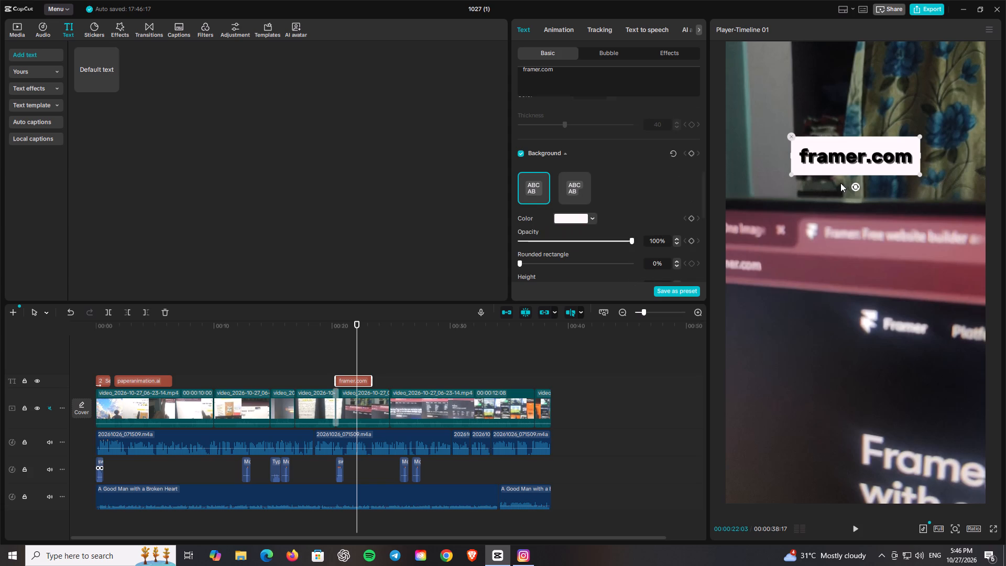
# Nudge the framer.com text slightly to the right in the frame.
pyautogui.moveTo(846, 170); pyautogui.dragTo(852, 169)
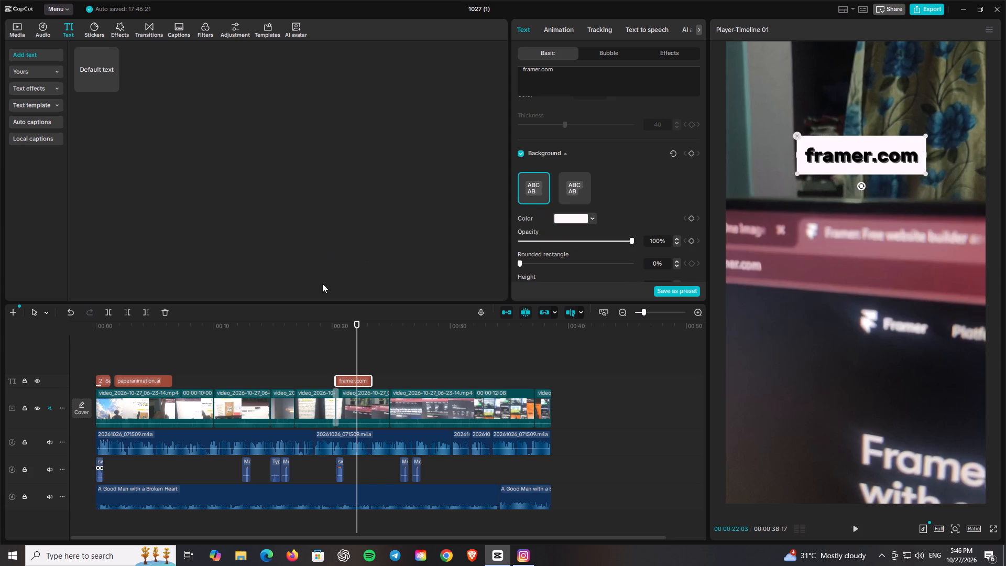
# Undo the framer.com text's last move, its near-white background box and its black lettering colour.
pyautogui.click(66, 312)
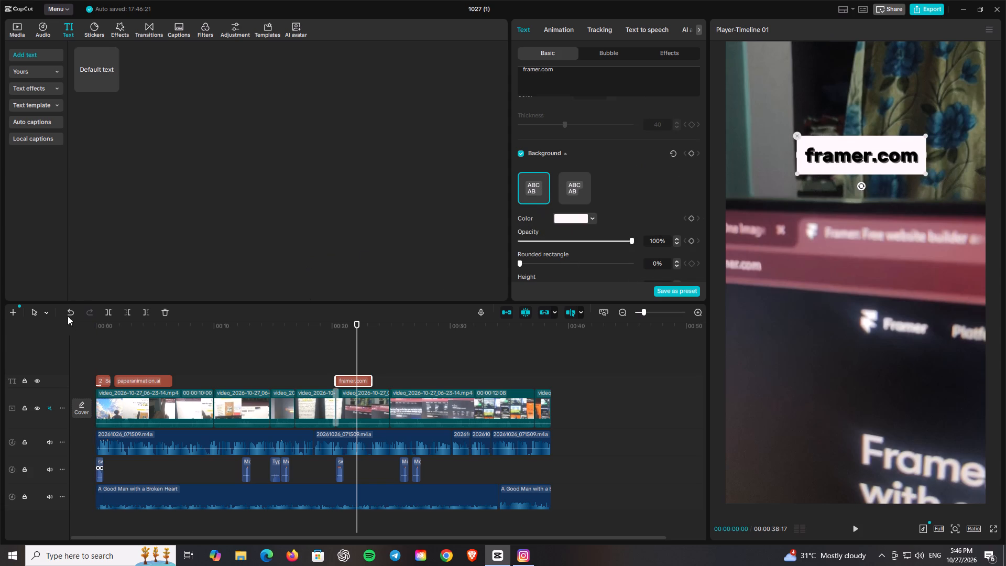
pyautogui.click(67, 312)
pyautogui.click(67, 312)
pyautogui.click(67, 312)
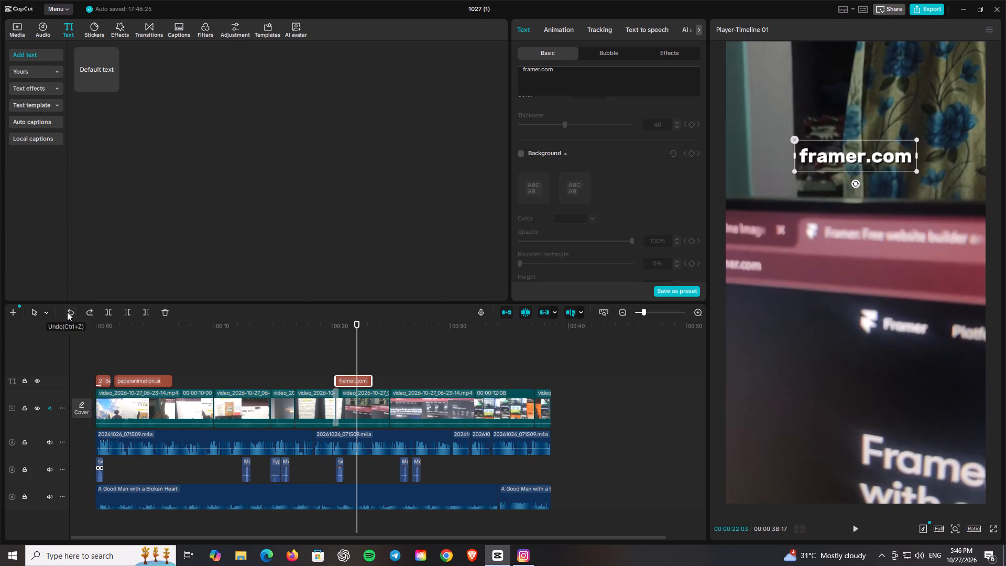
# Add a black background box to the framer.com text using the second, rounded background style.
pyautogui.click(521, 155)
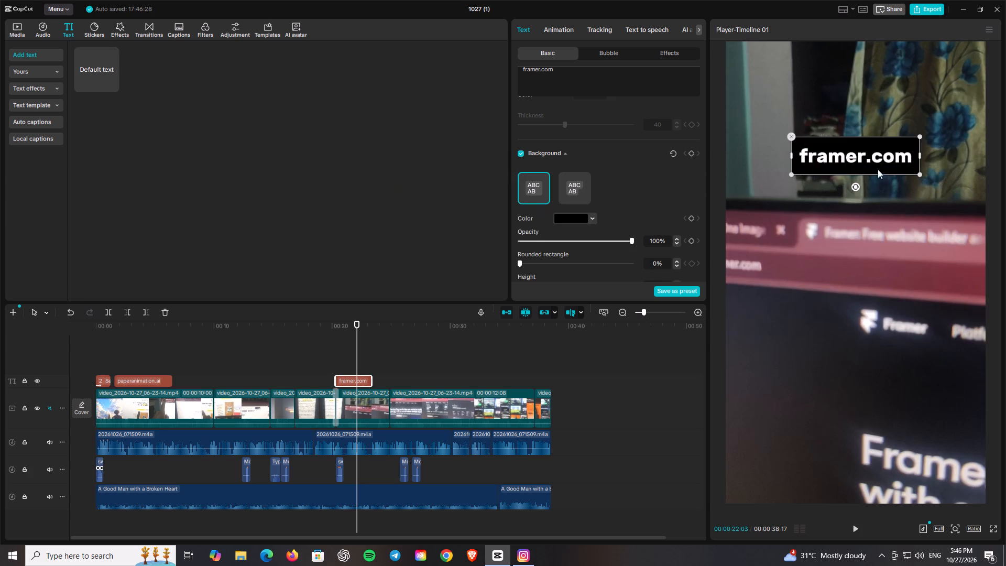
pyautogui.click(583, 191)
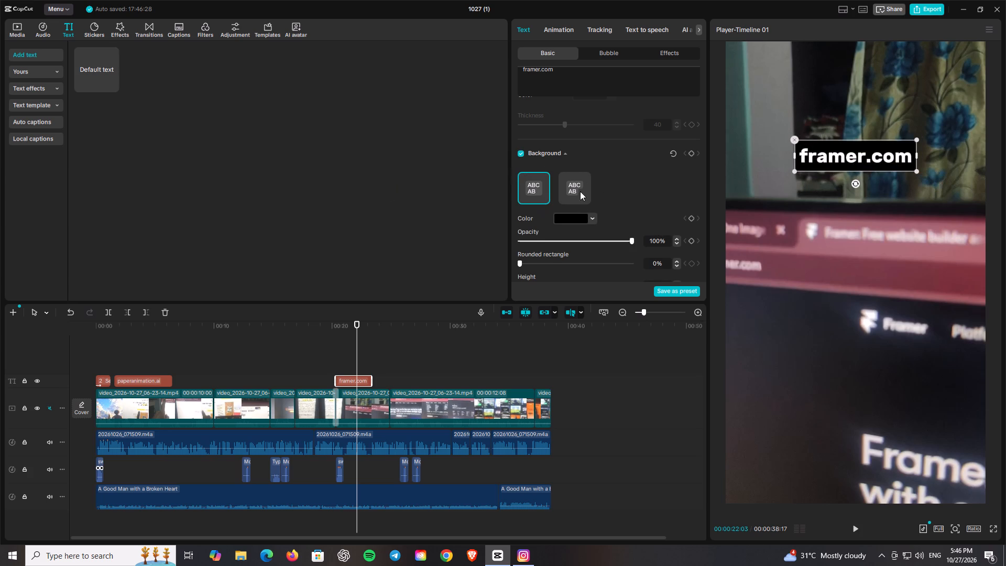
pyautogui.click(638, 172)
# Move the framer.com text slightly right and down within the upper part of the frame.
pyautogui.moveTo(818, 157); pyautogui.dragTo(824, 162)
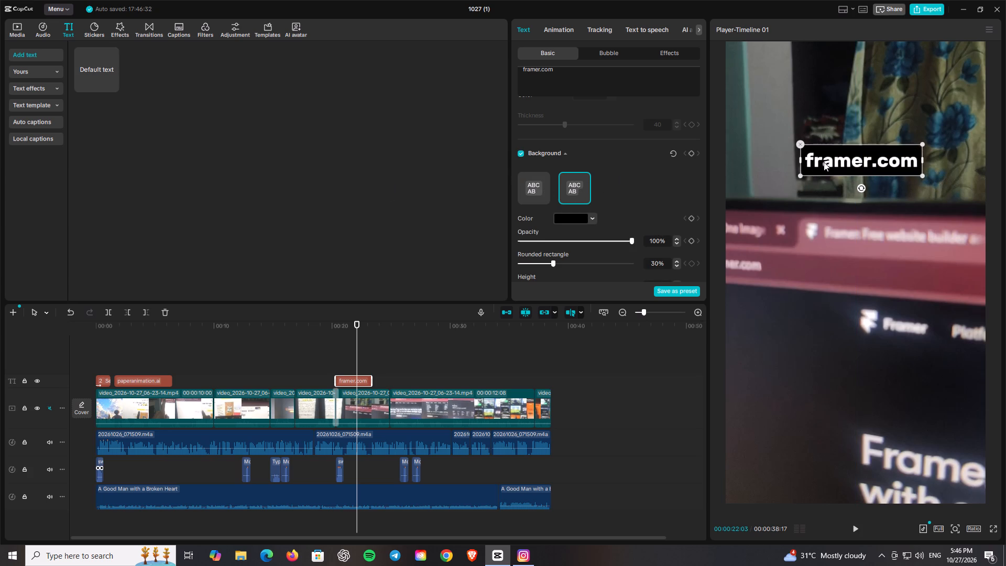
pyautogui.moveTo(824, 162); pyautogui.dragTo(823, 166)
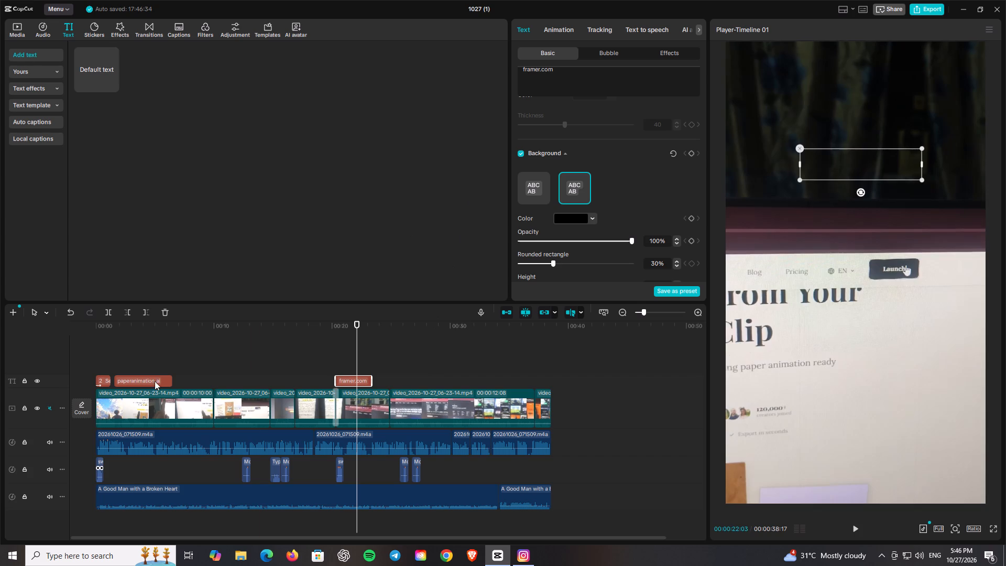
# Apply the Floating Line entrance animation to the paperanimation.ai text.
pyautogui.click(152, 381)
pyautogui.click(568, 27)
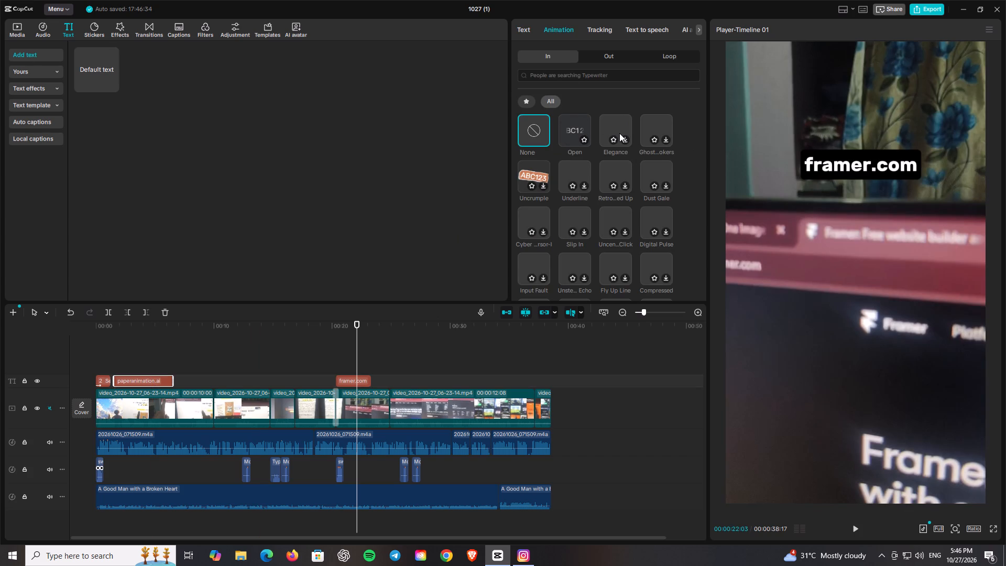
pyautogui.scroll(-10, 551, 131)
pyautogui.scroll(12, 550, 131)
pyautogui.scroll(-5, 550, 131)
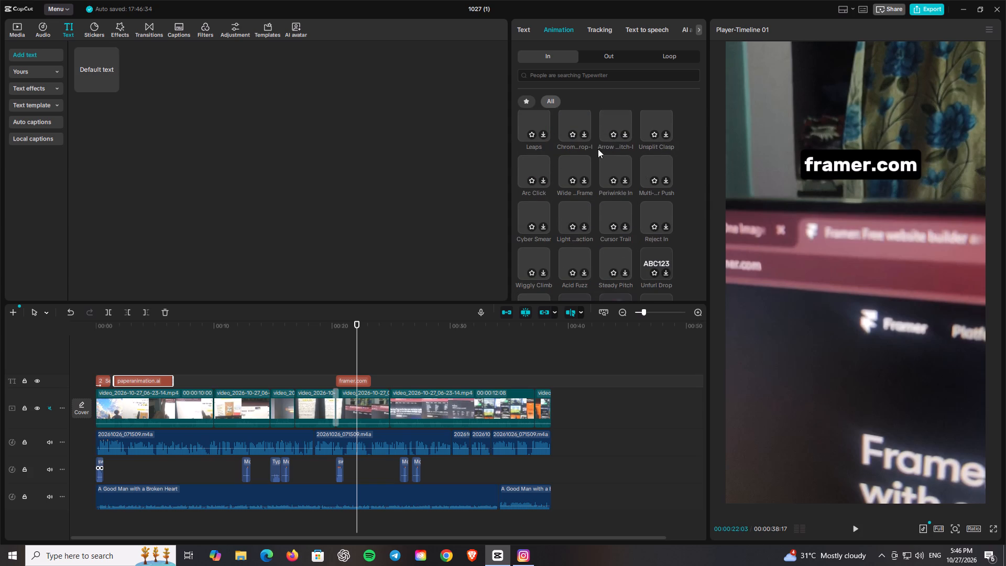
pyautogui.scroll(-5, 582, 178)
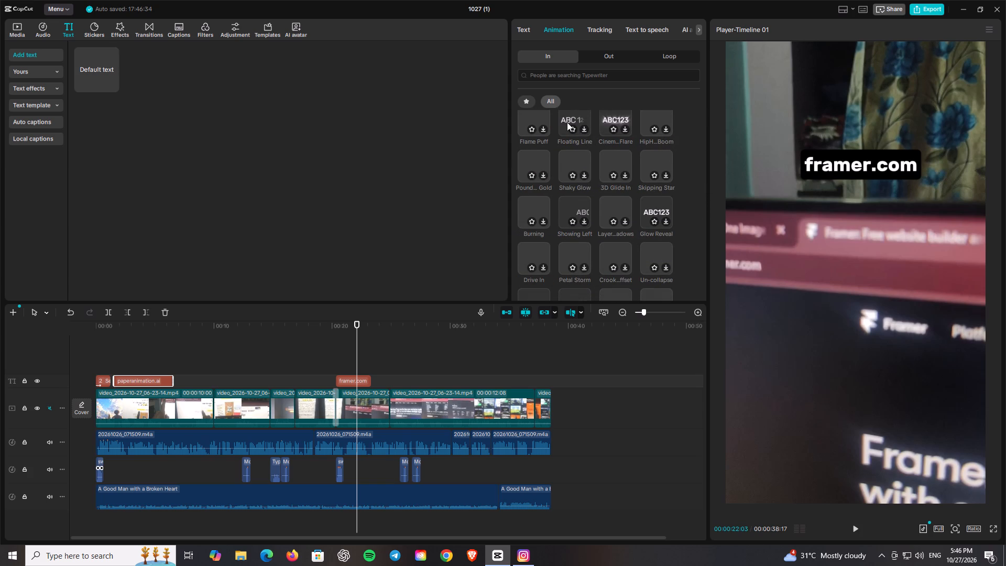
pyautogui.click(580, 114)
pyautogui.moveTo(578, 118); pyautogui.dragTo(563, 146)
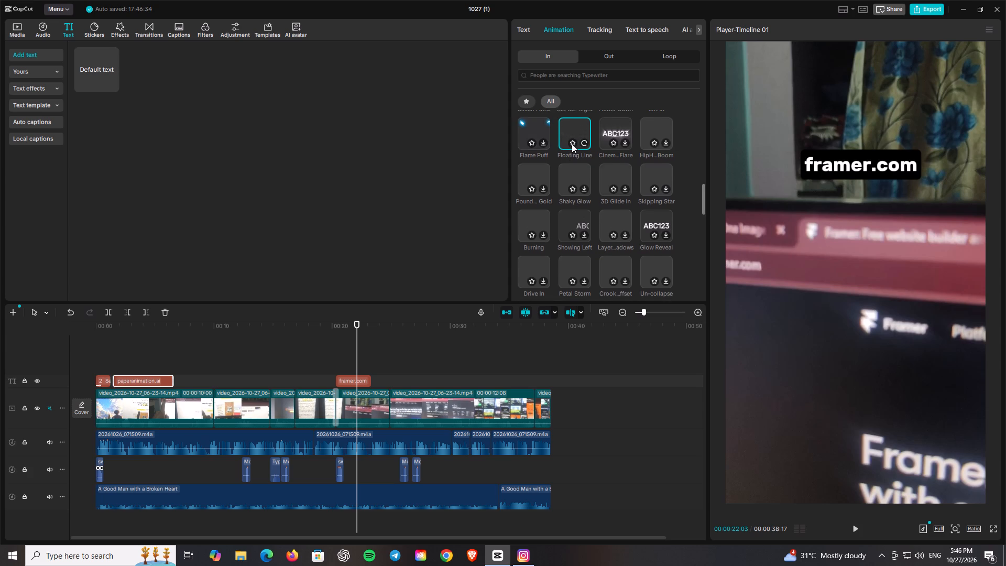
pyautogui.click(572, 144)
pyautogui.scroll(4, 572, 136)
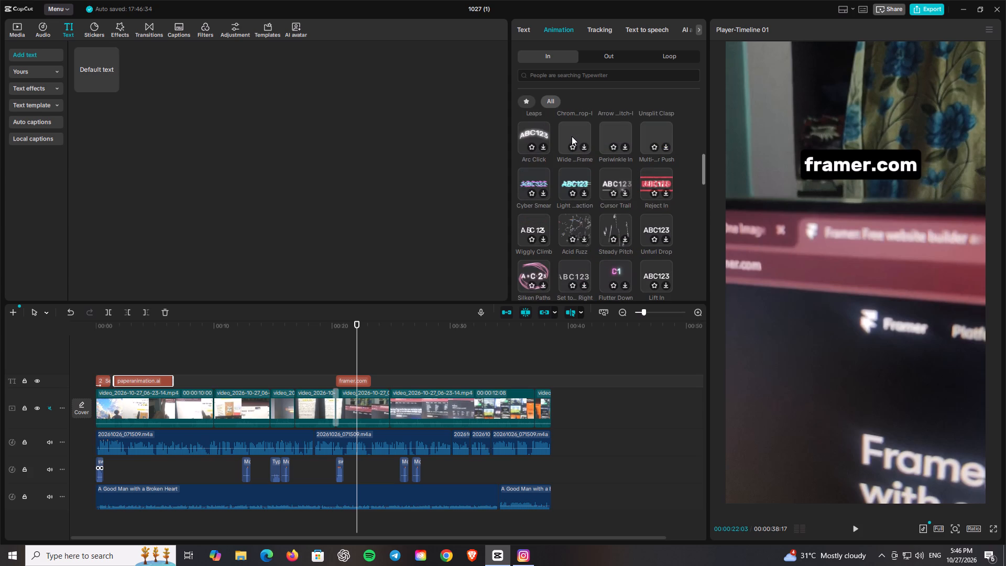
pyautogui.scroll(-4, 572, 136)
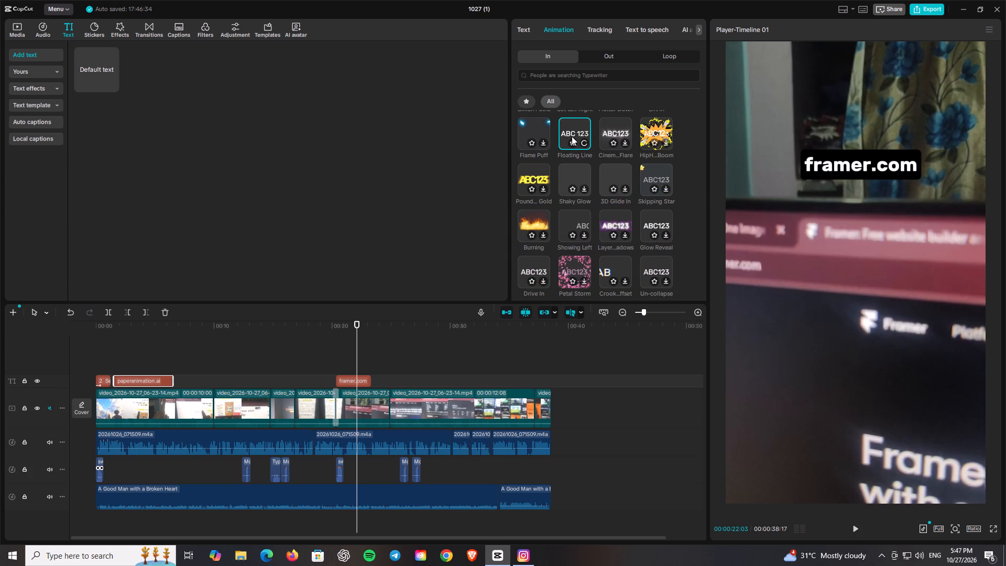
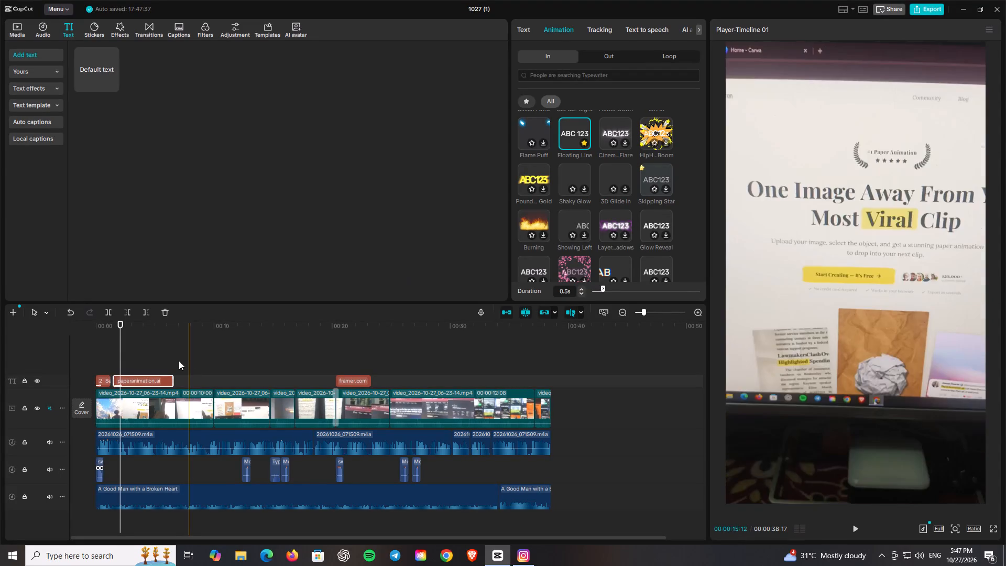
# Shift the paperanimation.ai text clip later on the timeline to start at about 3 seconds, checking its timing by playback.
pyautogui.click(118, 339)
pyautogui.click(103, 338)
pyautogui.moveTo(103, 338); pyautogui.dragTo(76, 338)
pyautogui.press('space')
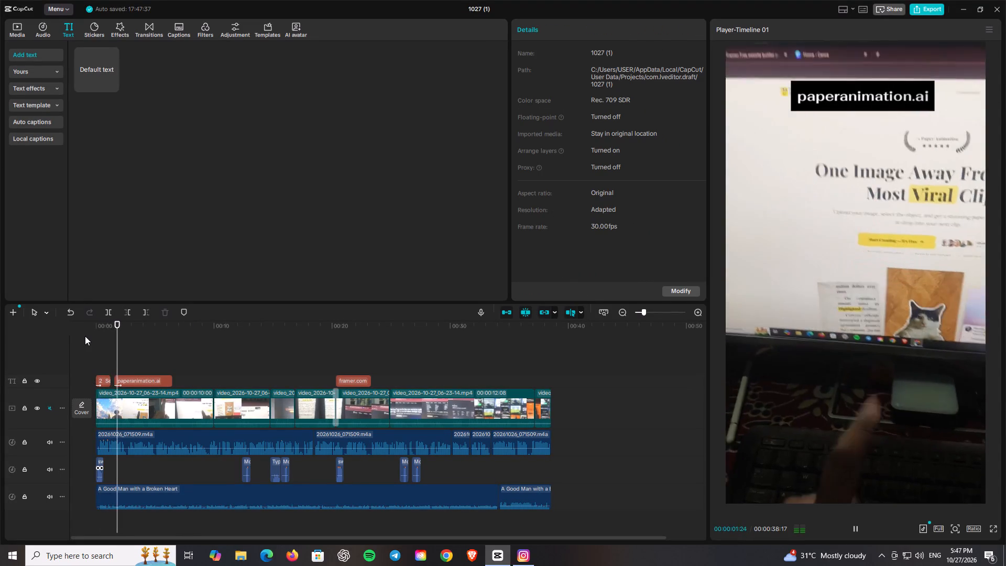
pyautogui.press('space')
pyautogui.moveTo(127, 378); pyautogui.dragTo(144, 379)
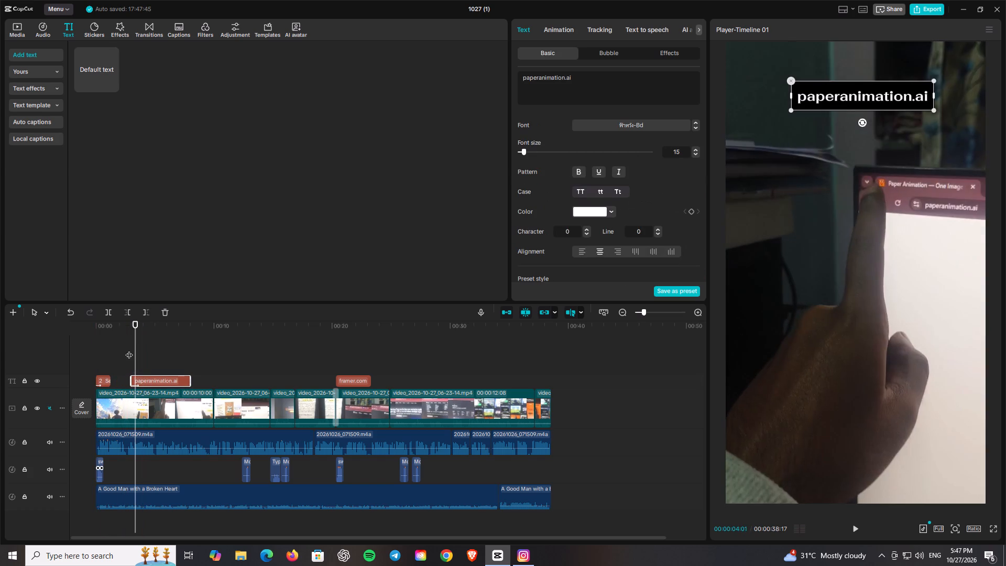
pyautogui.click(127, 345)
pyautogui.press('space')
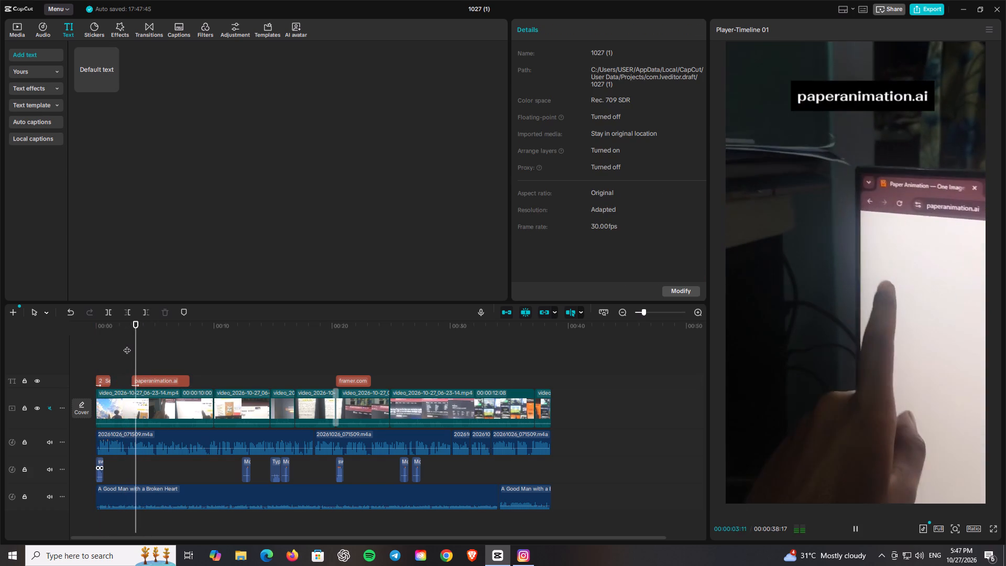
pyautogui.press('space')
# Set the paperanimation.ai text's font to Quicksand.
pyautogui.click(173, 382)
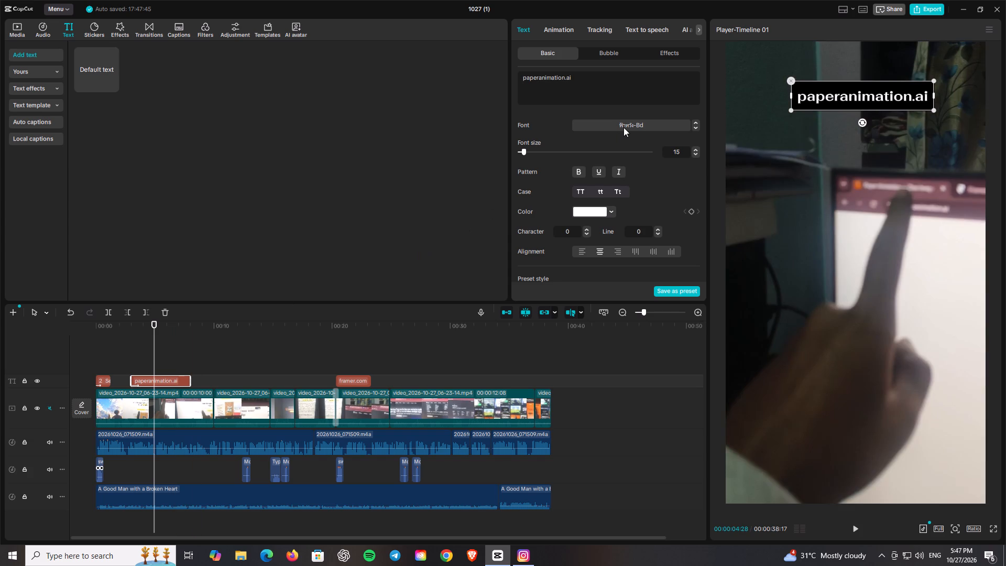
pyautogui.click(624, 127)
pyautogui.scroll(-2, 609, 298)
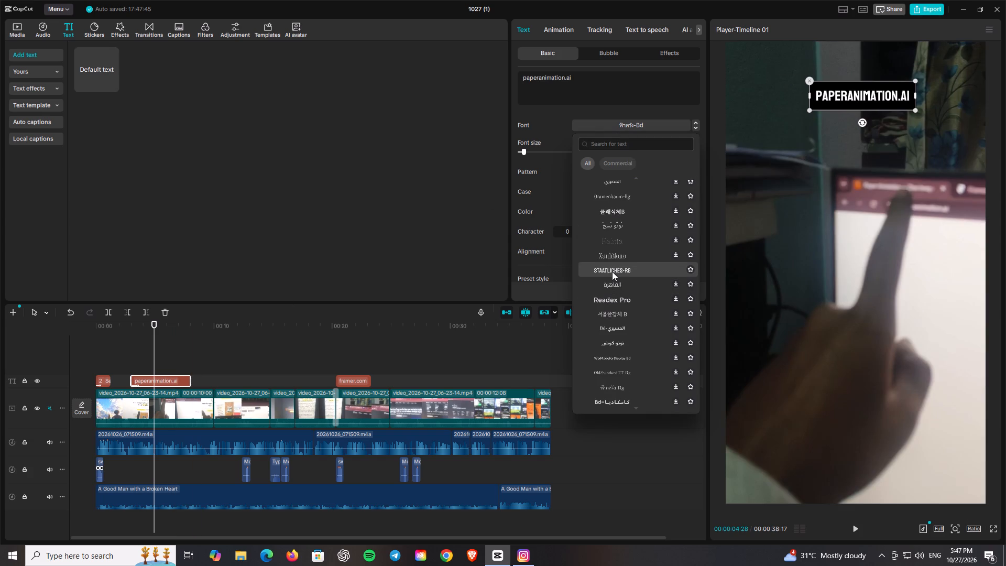
pyautogui.scroll(-8, 612, 317)
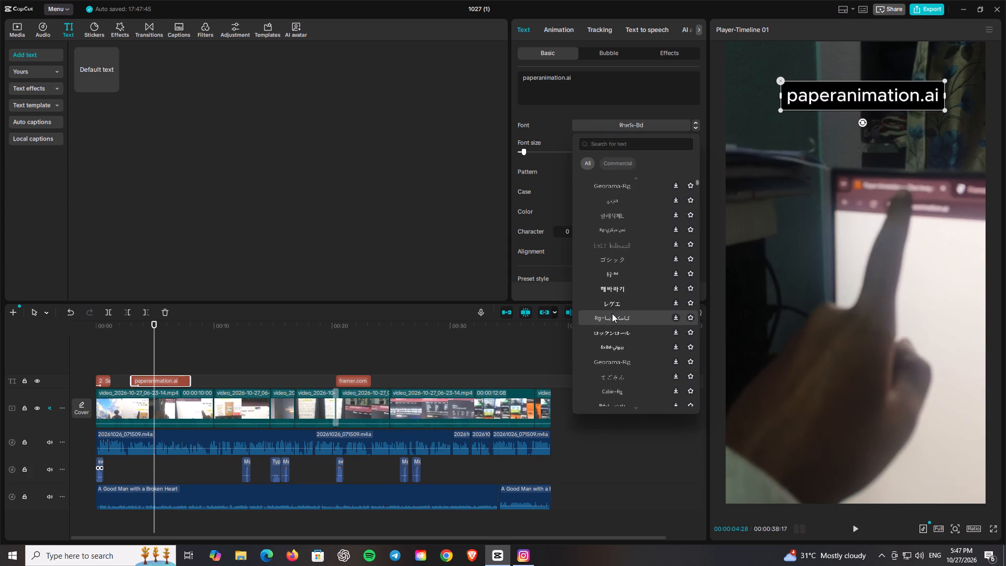
pyautogui.scroll(-19, 612, 313)
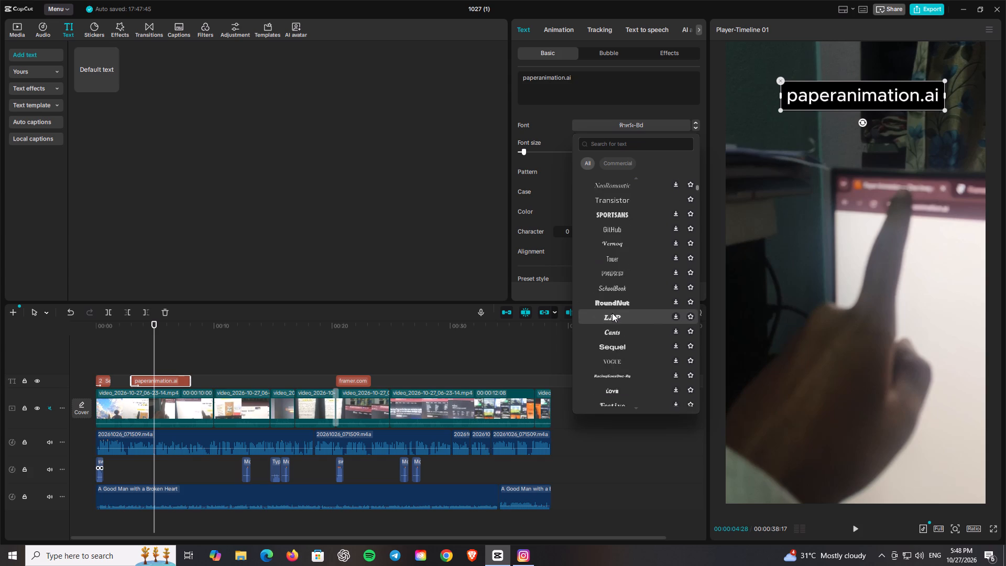
pyautogui.scroll(2, 612, 312)
pyautogui.scroll(-1, 615, 300)
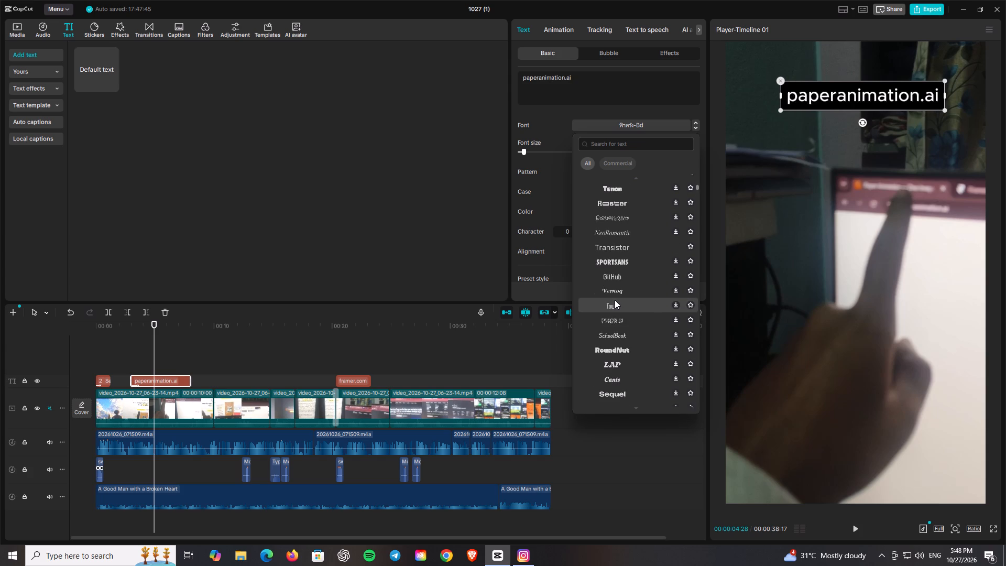
pyautogui.scroll(-11, 615, 300)
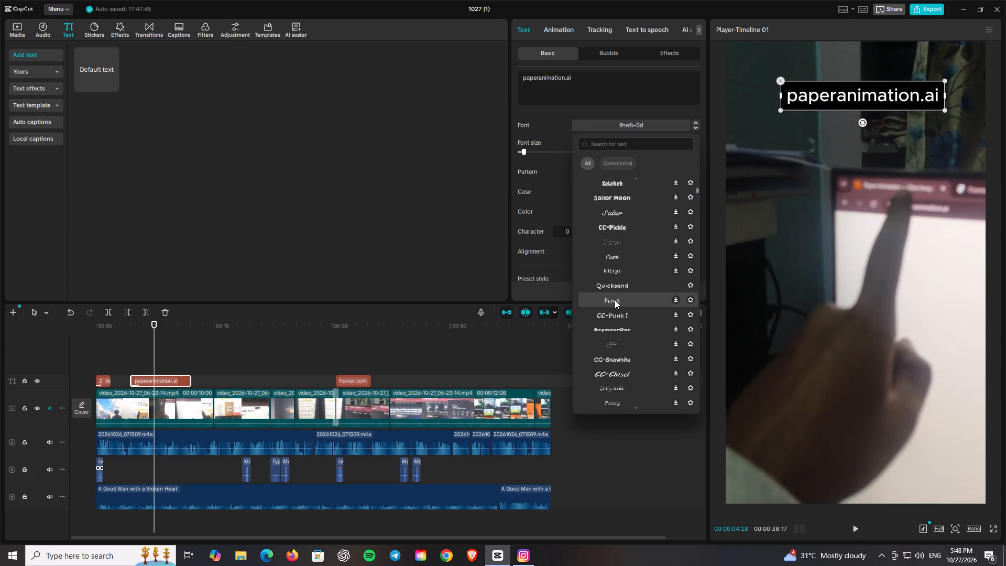
pyautogui.click(614, 287)
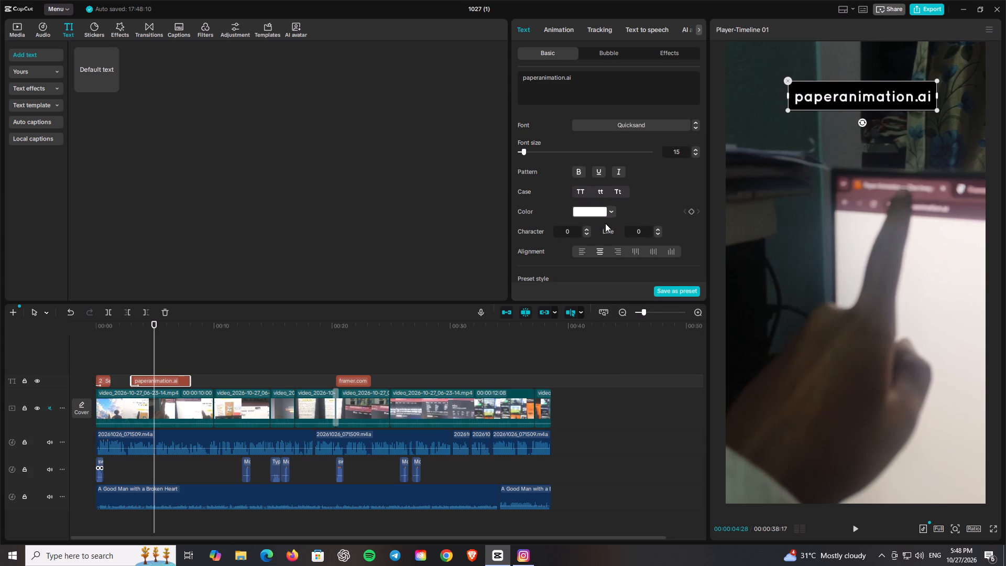
# Turn off the background box behind the paperanimation.ai text.
pyautogui.scroll(-7, 604, 221)
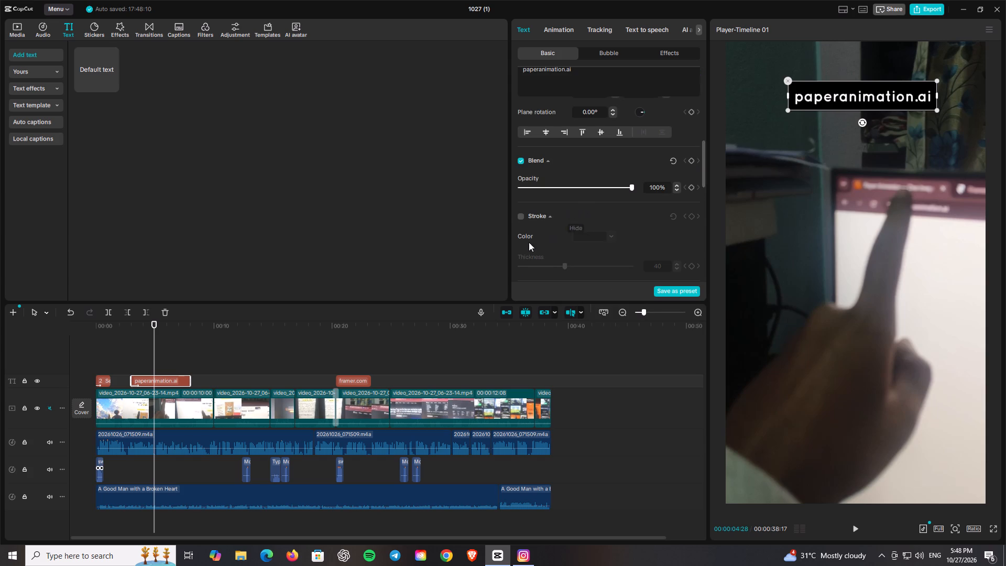
pyautogui.scroll(-3, 531, 240)
pyautogui.click(521, 152)
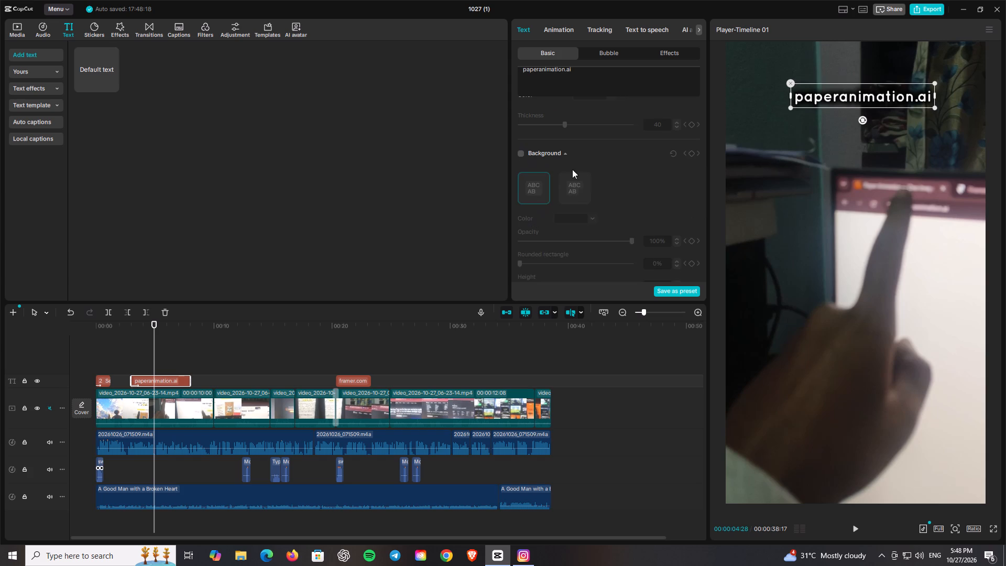
pyautogui.scroll(8, 598, 201)
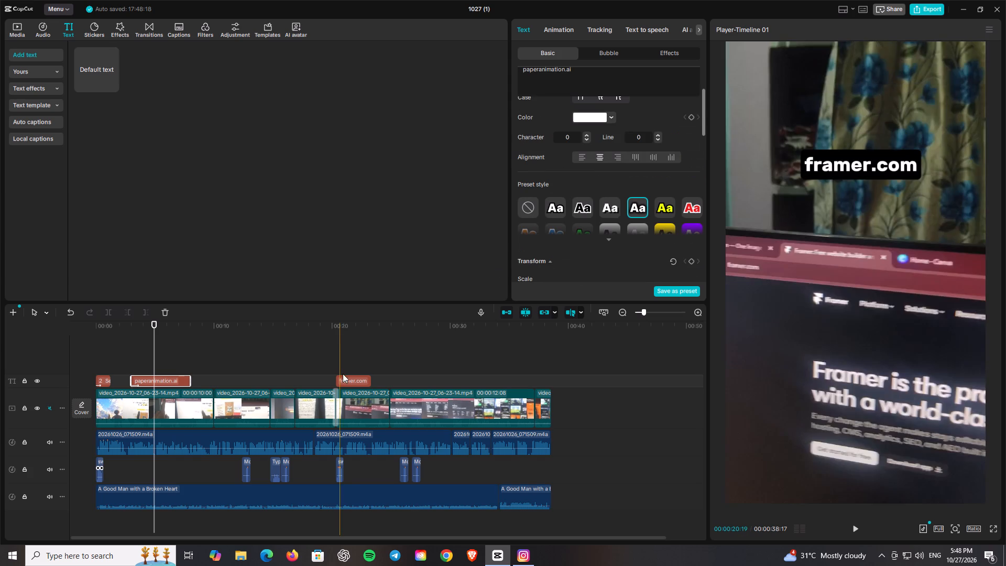
# Apply the Floating Line entrance animation to the framer.com text.
pyautogui.click(349, 375)
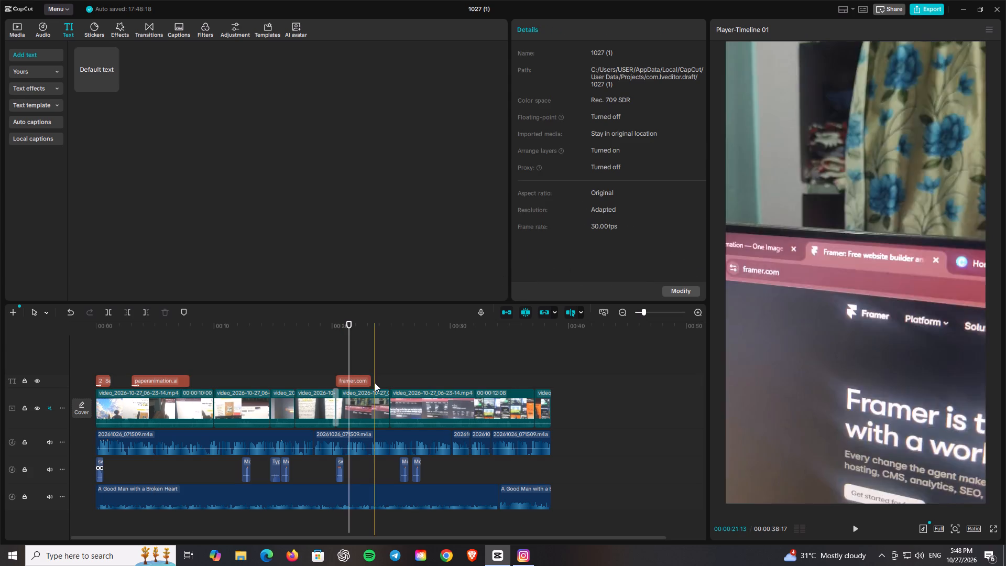
pyautogui.click(348, 378)
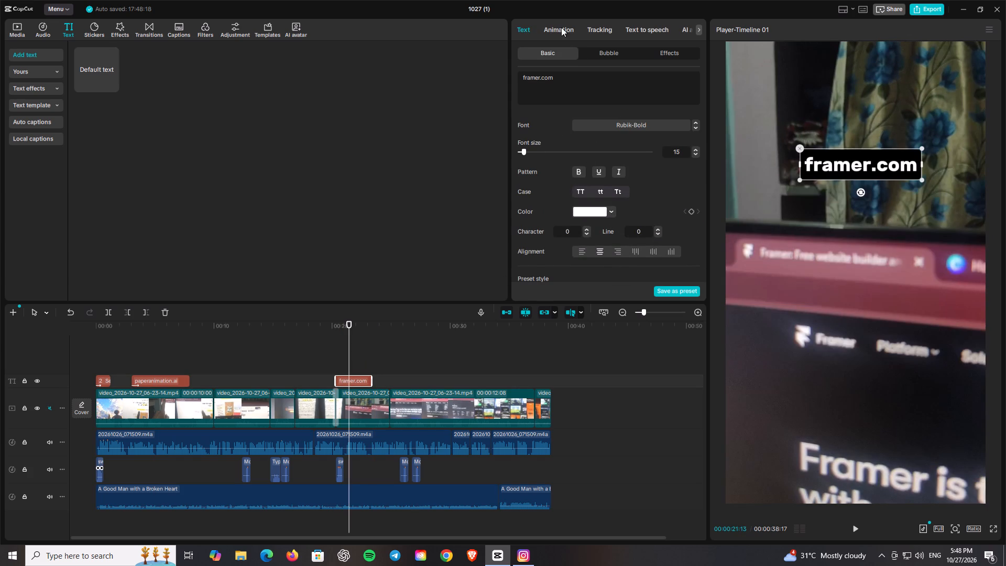
pyautogui.click(561, 27)
pyautogui.scroll(-2, 581, 158)
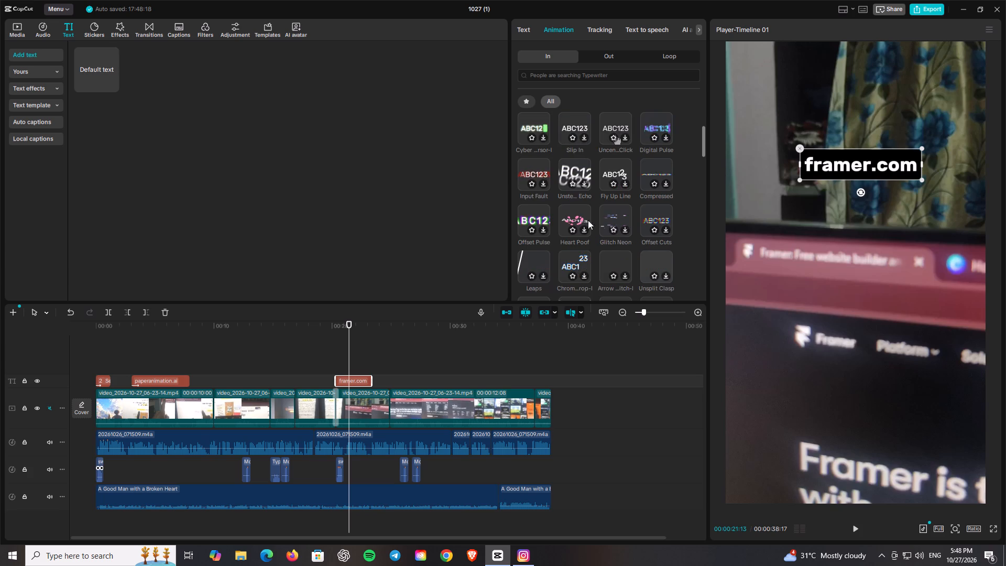
pyautogui.scroll(-2, 639, 231)
pyautogui.scroll(-3, 589, 231)
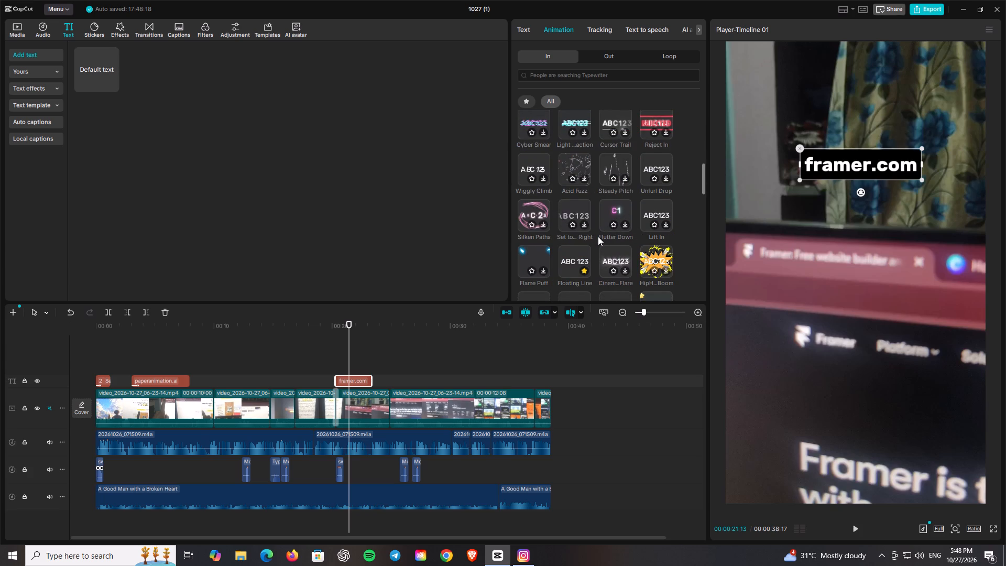
pyautogui.scroll(-2, 598, 236)
pyautogui.click(580, 168)
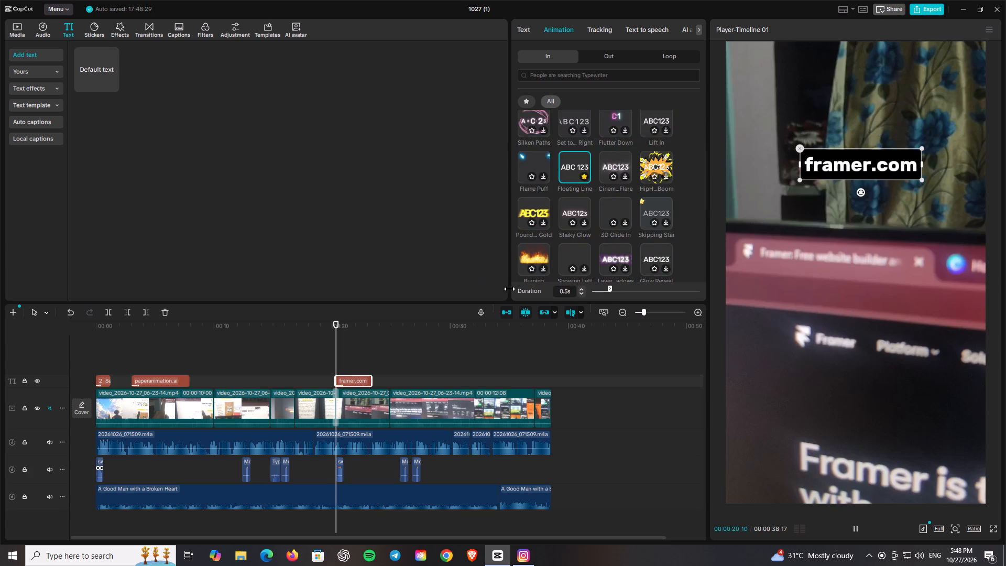
pyautogui.scroll(-1, 383, 384)
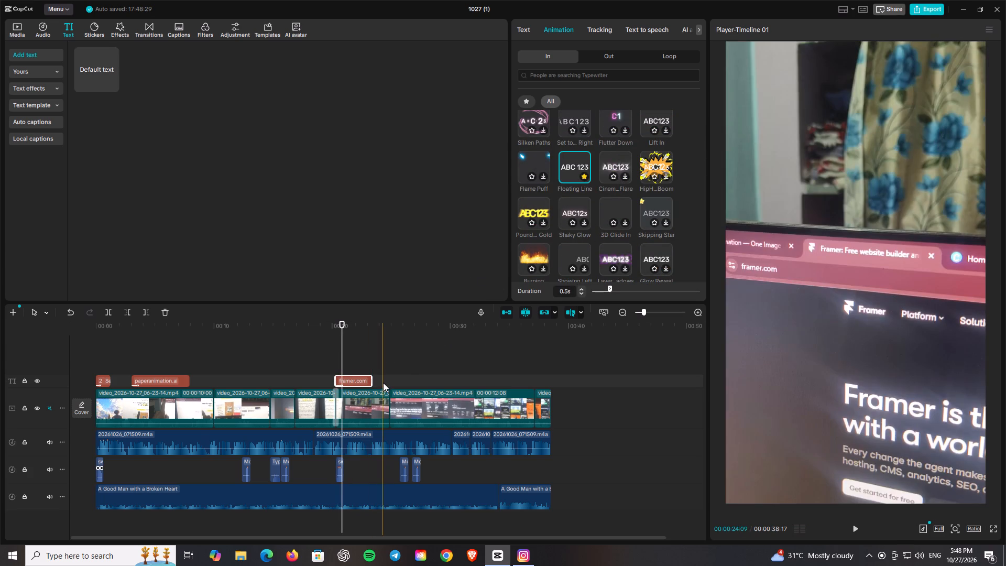
pyautogui.scroll(-3, 406, 361)
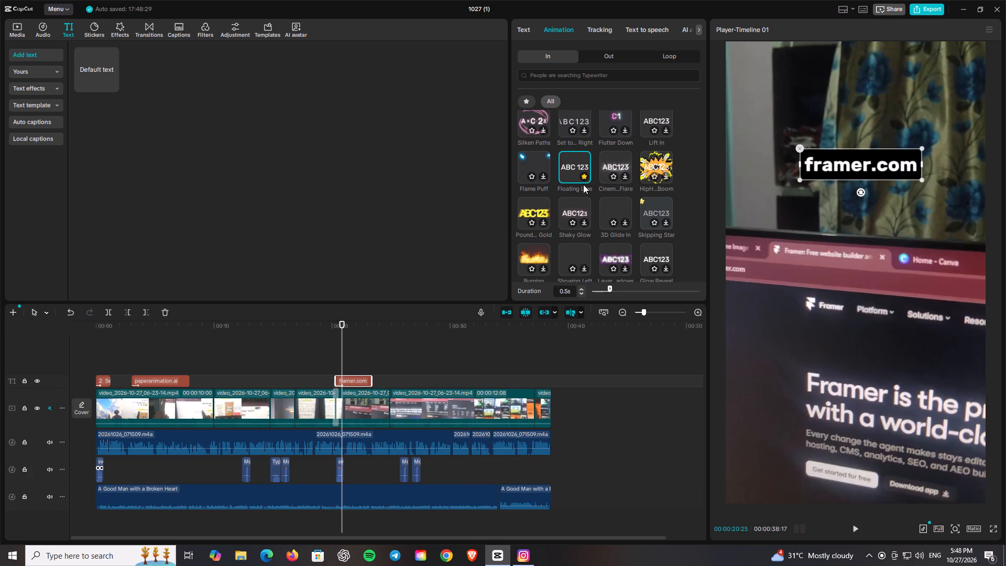
# Turn off the background box behind the framer.com text.
pyautogui.click(532, 29)
pyautogui.scroll(-6, 648, 227)
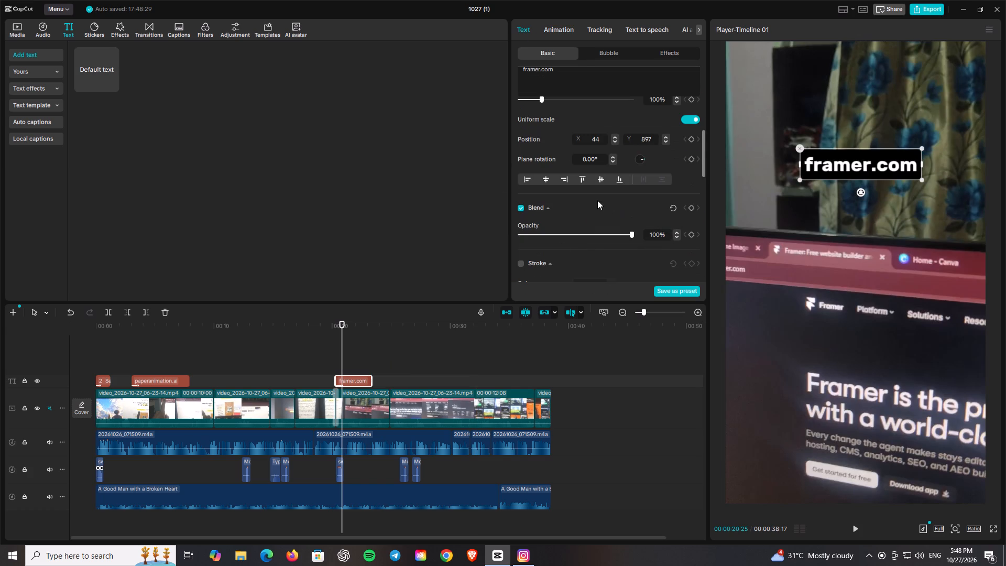
pyautogui.scroll(-3, 519, 230)
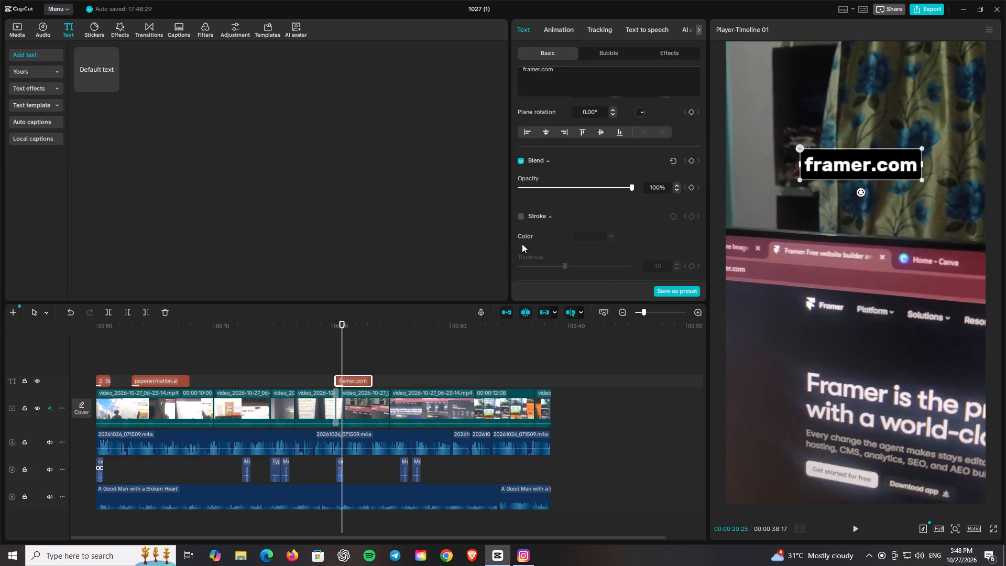
pyautogui.scroll(-2, 524, 226)
pyautogui.click(520, 201)
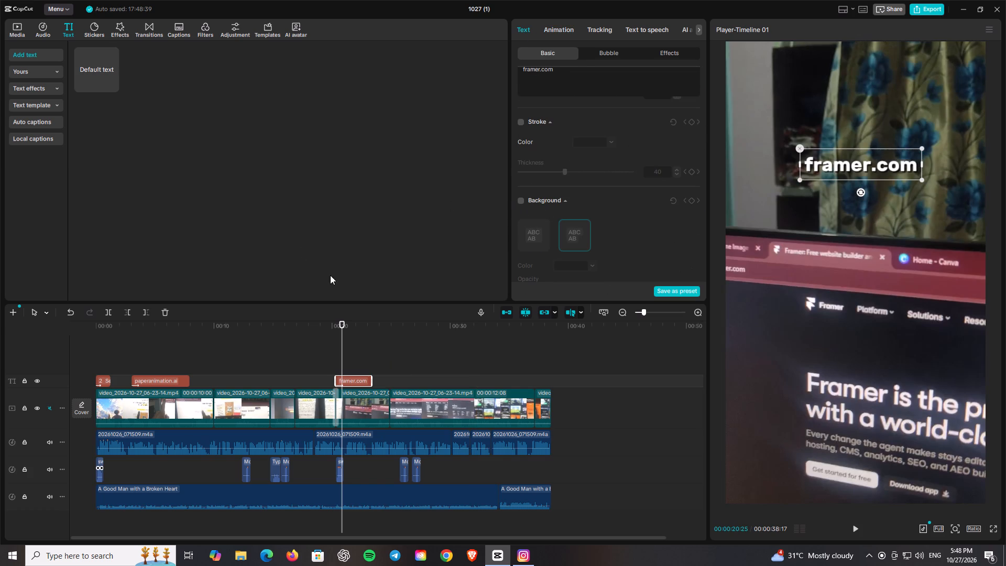
# Set the paperanimation.ai text's Floating Line entrance duration to 1.0 s and preview the animation.
pyautogui.click(163, 332)
pyautogui.click(151, 378)
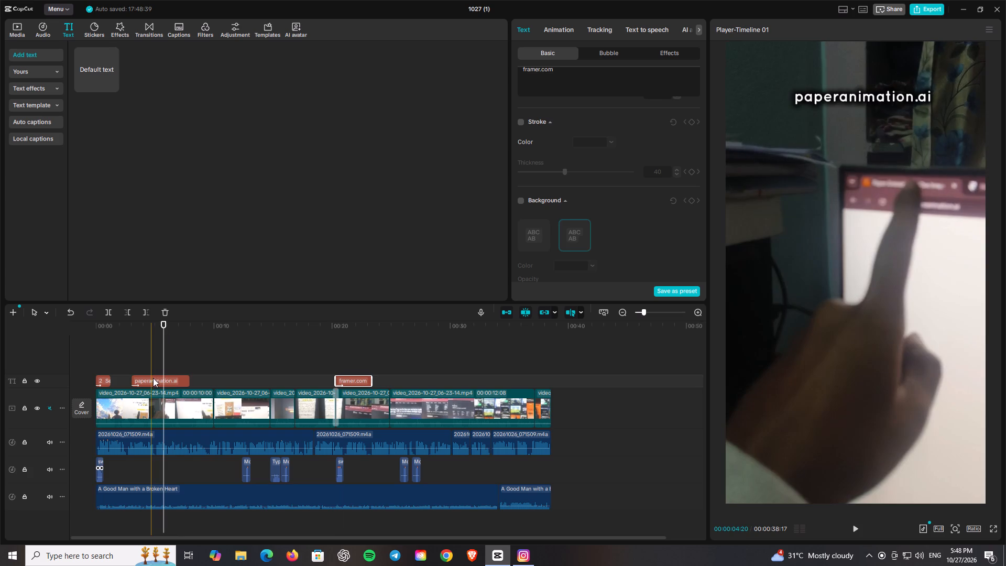
pyautogui.click(560, 30)
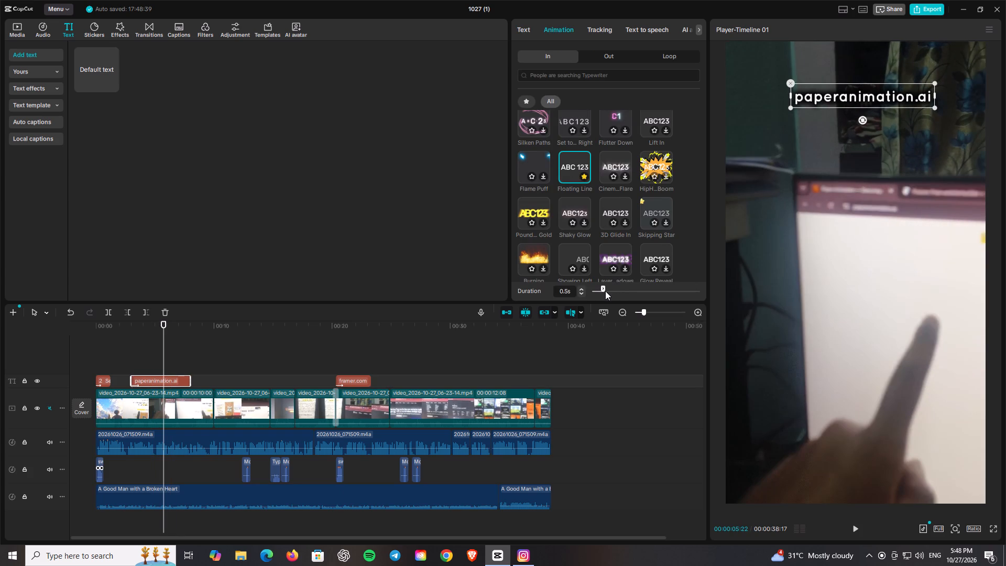
pyautogui.moveTo(605, 291); pyautogui.dragTo(615, 290)
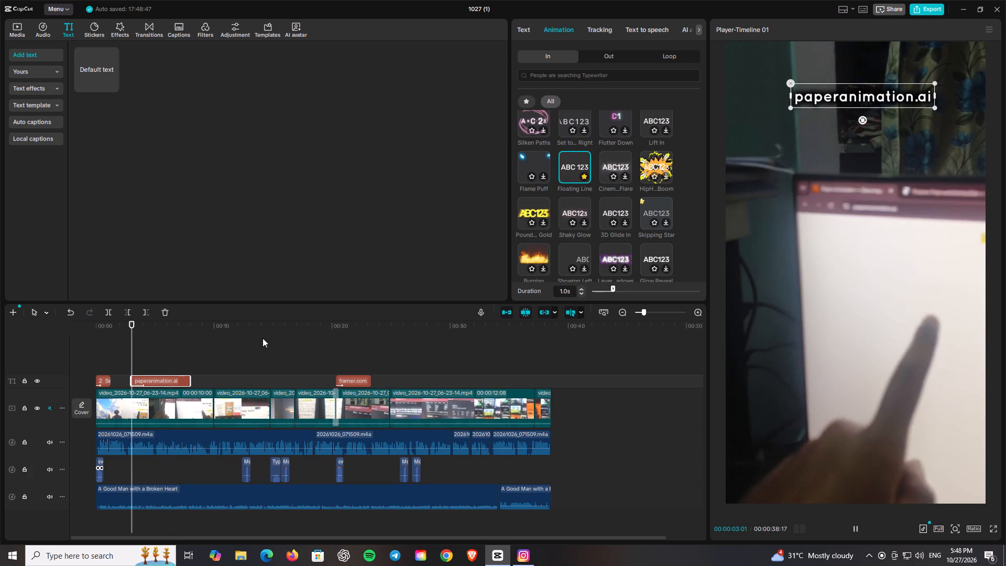
pyautogui.press('space')
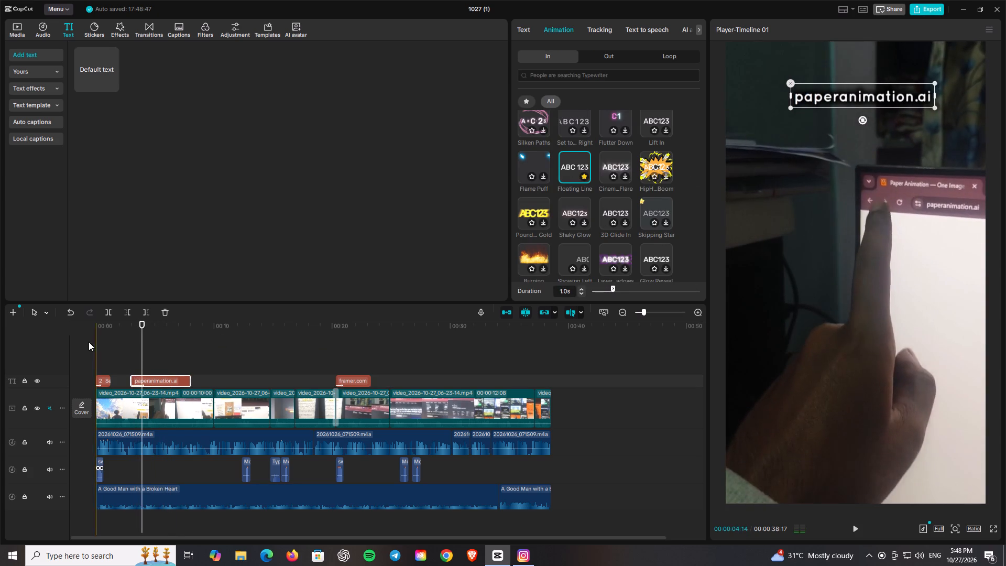
pyautogui.click(125, 327)
pyautogui.press('space')
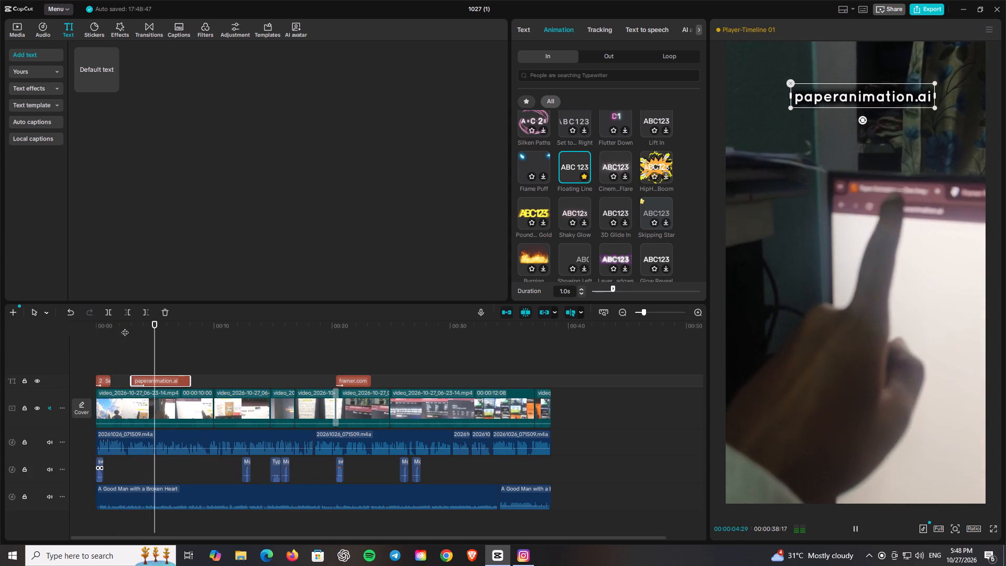
pyautogui.press('space')
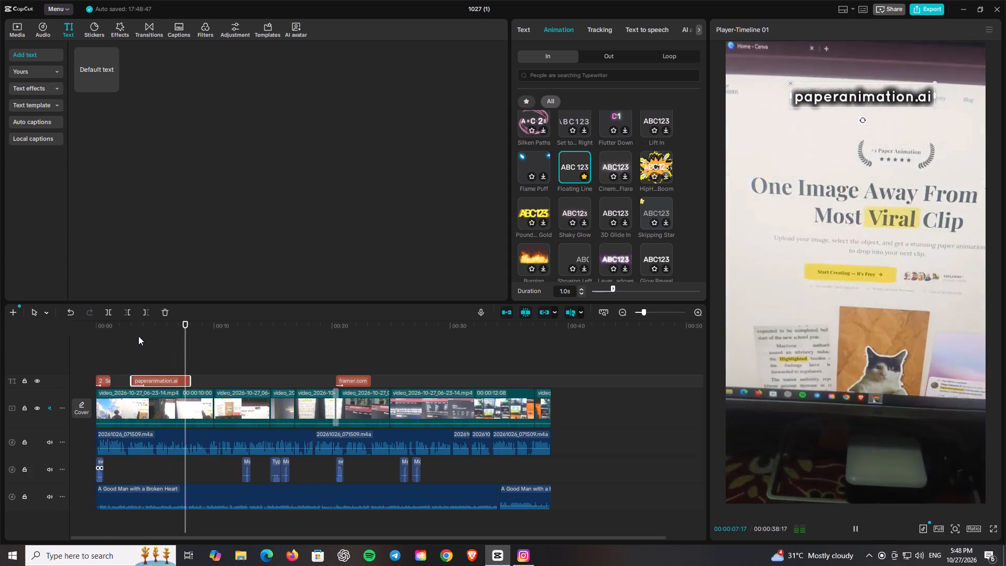
# Enlarge the paperanimation.ai text slightly and move it higher, near the top of the video frame.
pyautogui.click(154, 384)
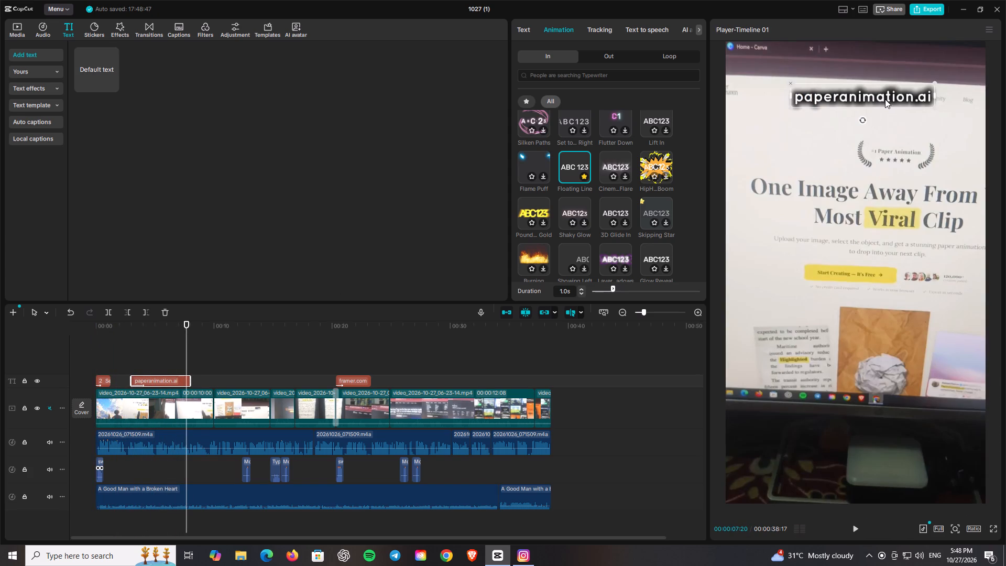
pyautogui.click(885, 99)
pyautogui.moveTo(932, 108); pyautogui.dragTo(956, 118)
pyautogui.moveTo(925, 105); pyautogui.dragTo(926, 92)
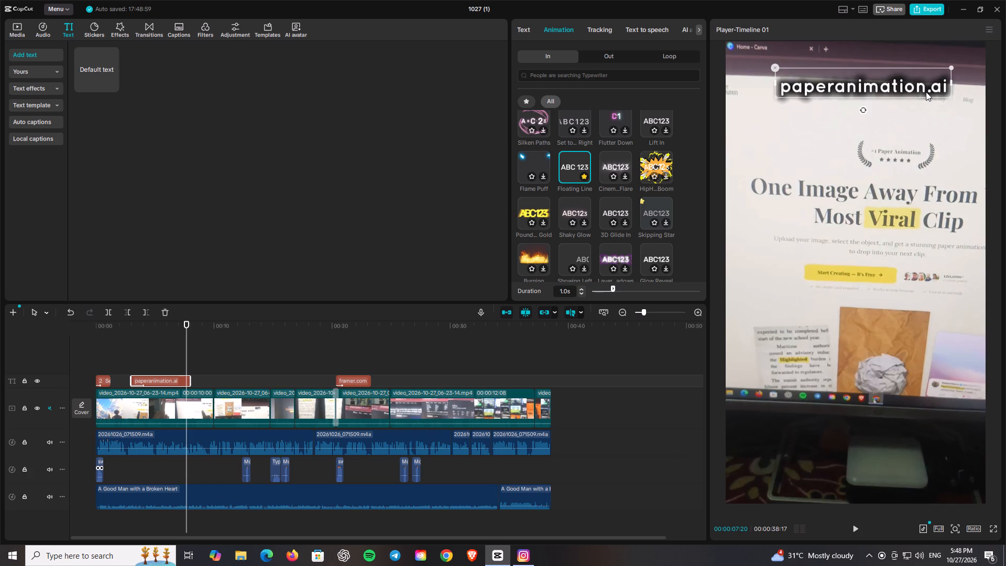
pyautogui.moveTo(926, 92); pyautogui.dragTo(927, 87)
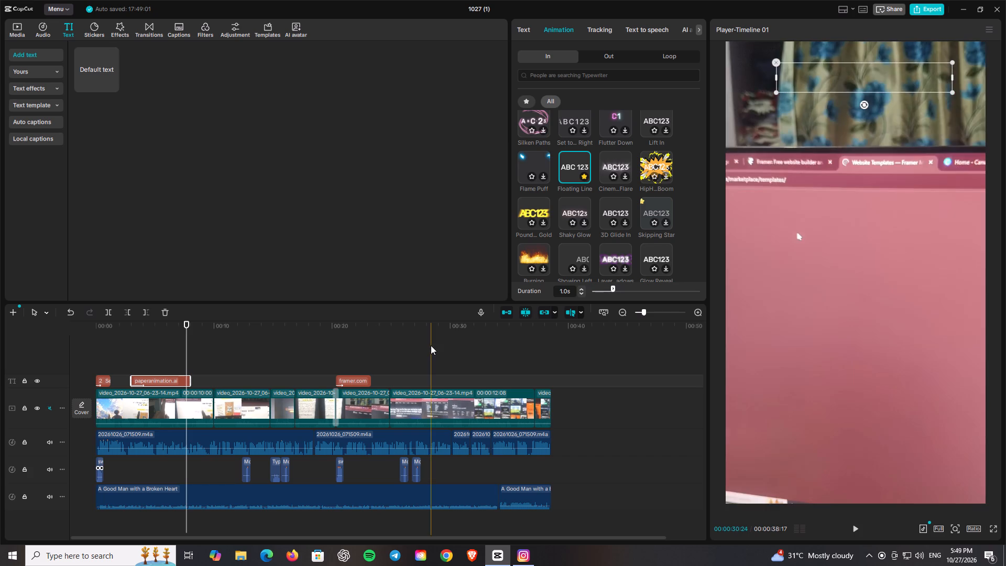
# Trim the end of the paperanimation.ai text clip back to about 7 seconds on the timeline.
pyautogui.moveTo(190, 380); pyautogui.dragTo(176, 379)
# Extend the end of the framer.com text clip to about 25 seconds and play back that section.
pyautogui.click(349, 379)
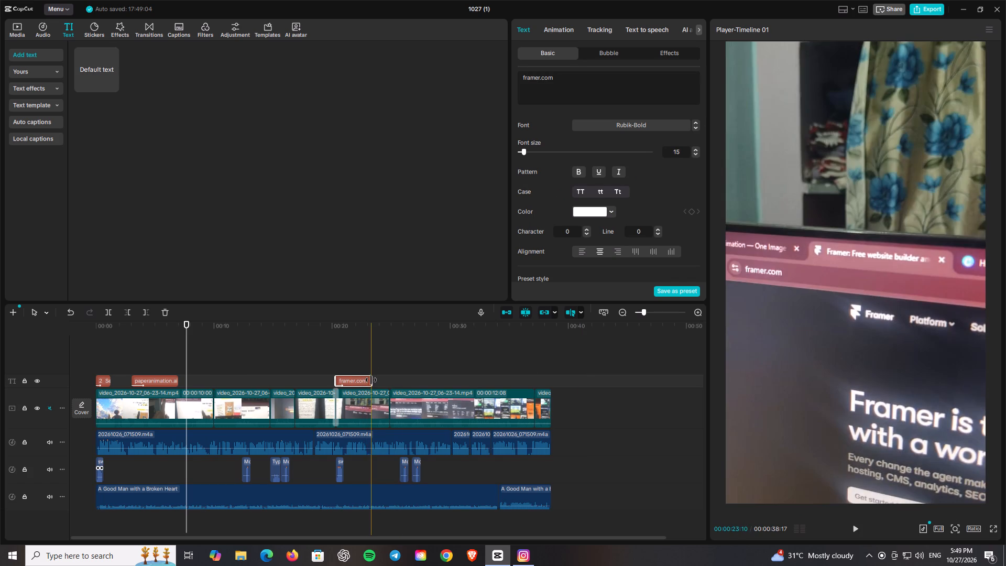
pyautogui.moveTo(371, 380); pyautogui.dragTo(386, 380)
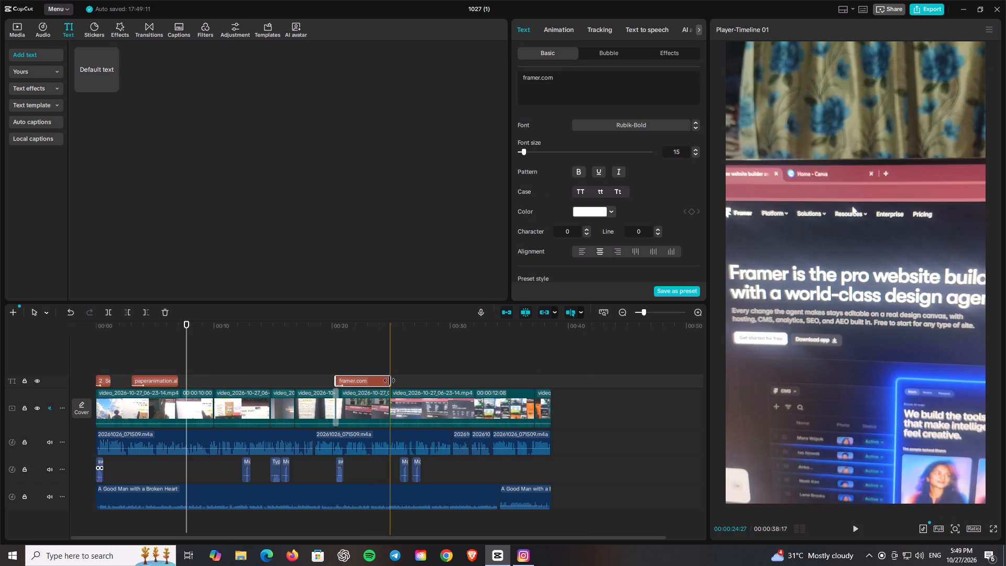
pyautogui.click(362, 354)
pyautogui.press('space')
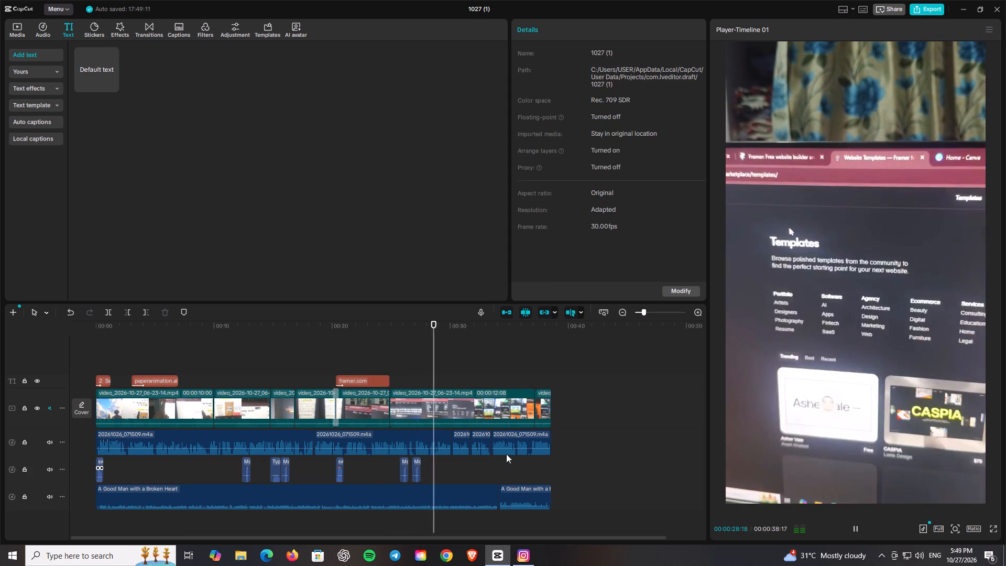
# Open the export settings for the finished timeline and name the exported video "reel 1".
pyautogui.click(618, 444)
pyautogui.click(934, 5)
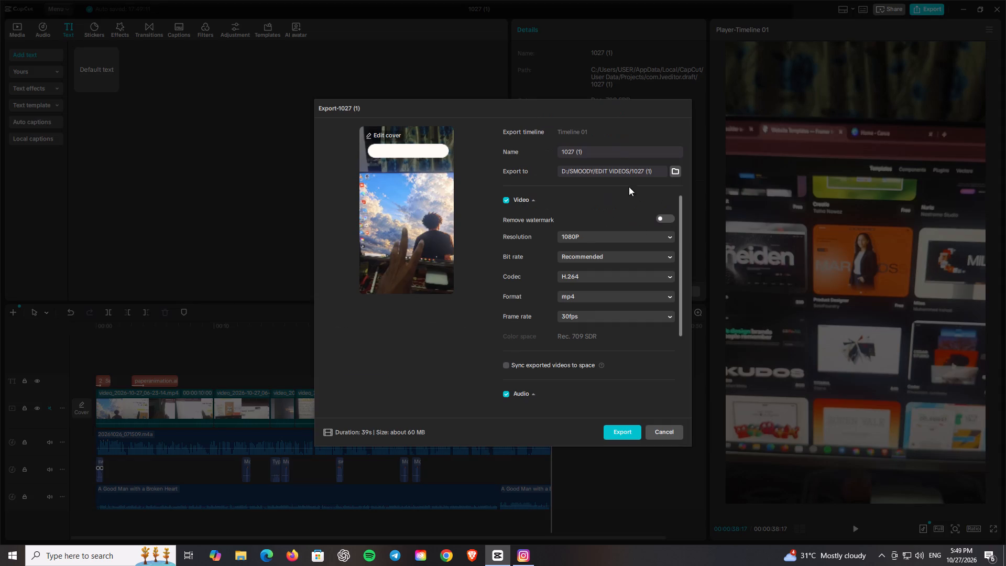
pyautogui.moveTo(608, 147); pyautogui.dragTo(561, 153)
pyautogui.press('BackSpace')
pyautogui.write('reel')
pyautogui.press('space')
pyautogui.press('1')
# Set the export frame rate to 60fps at 1080P resolution and start exporting the video.
pyautogui.click(587, 241)
pyautogui.click(606, 349)
pyautogui.click(603, 322)
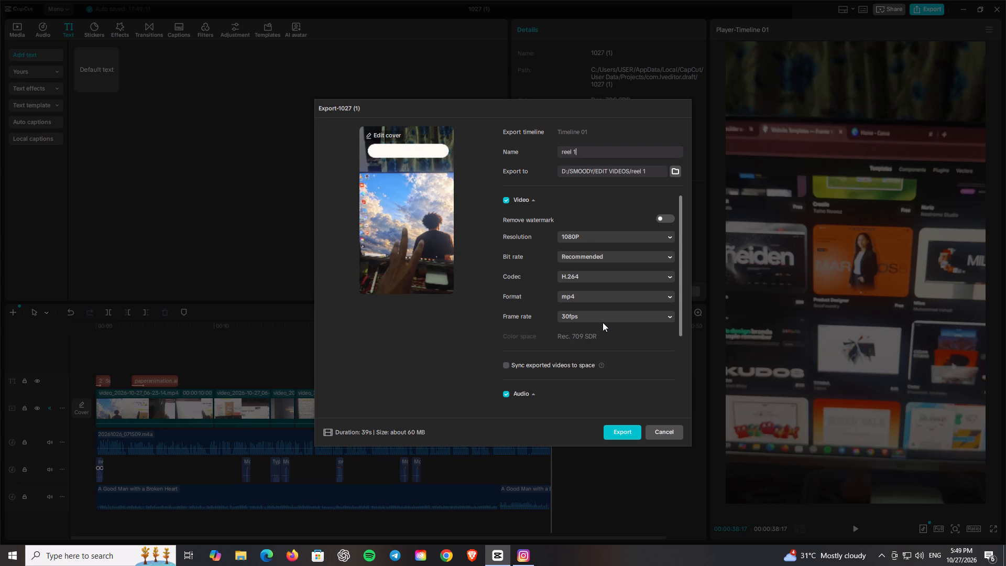
pyautogui.click(603, 321)
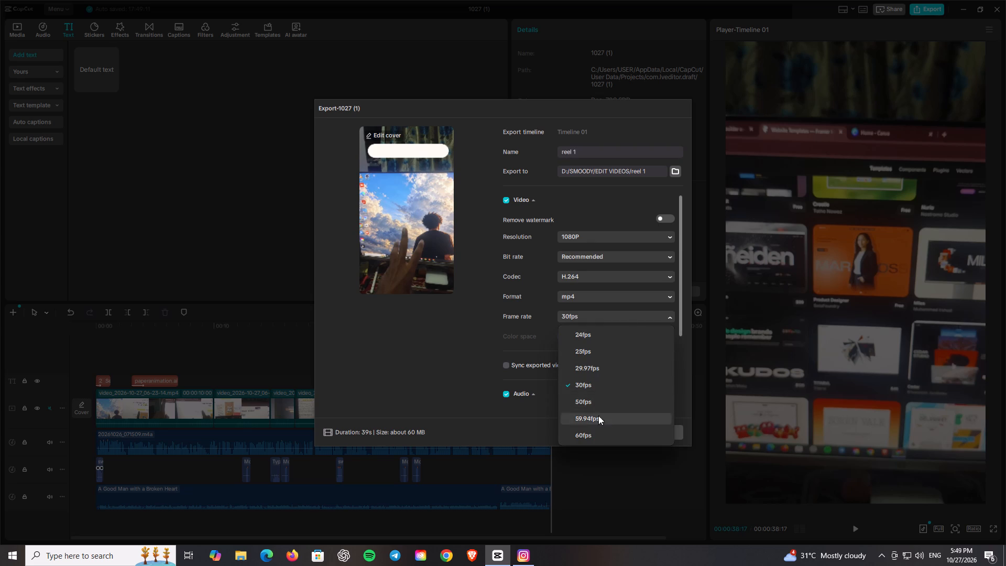
pyautogui.click(595, 429)
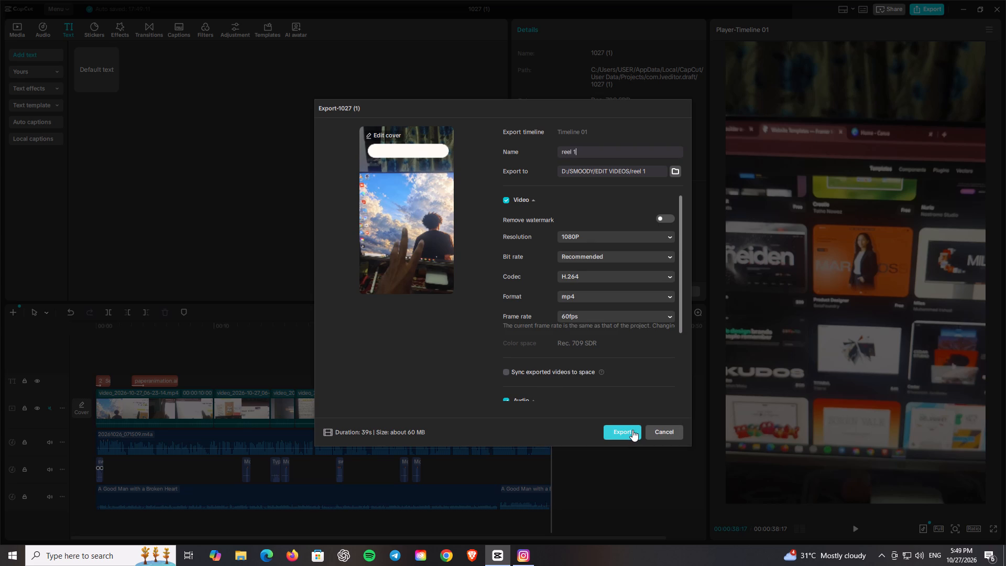
pyautogui.click(632, 430)
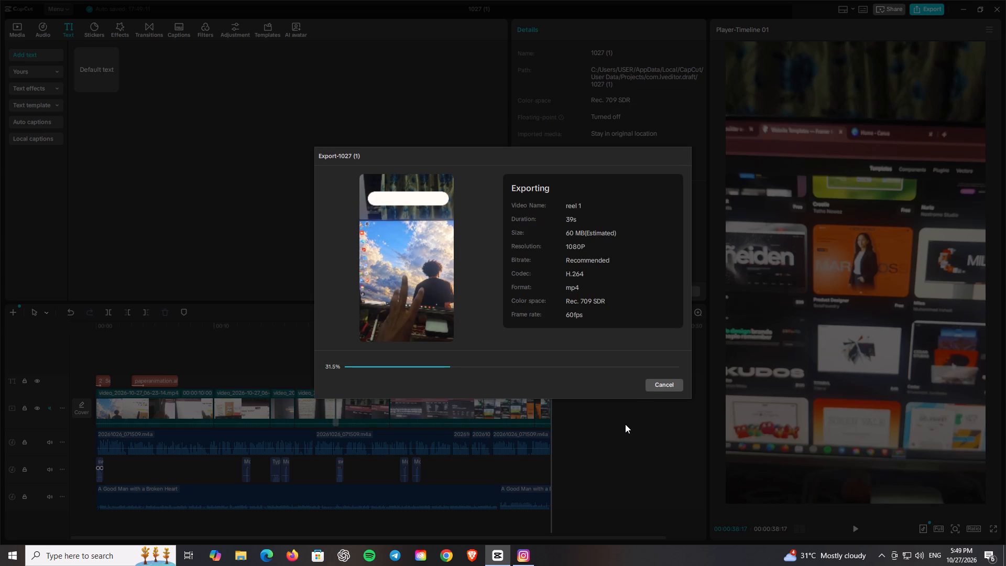
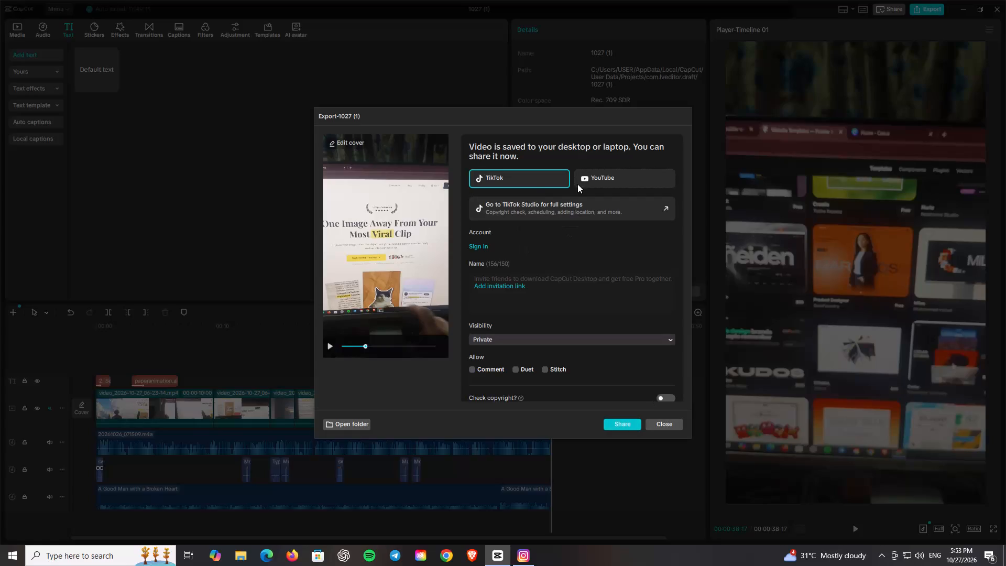
# Dismiss the completed export dialog and close the 1027 (1) project editor.
pyautogui.click(673, 428)
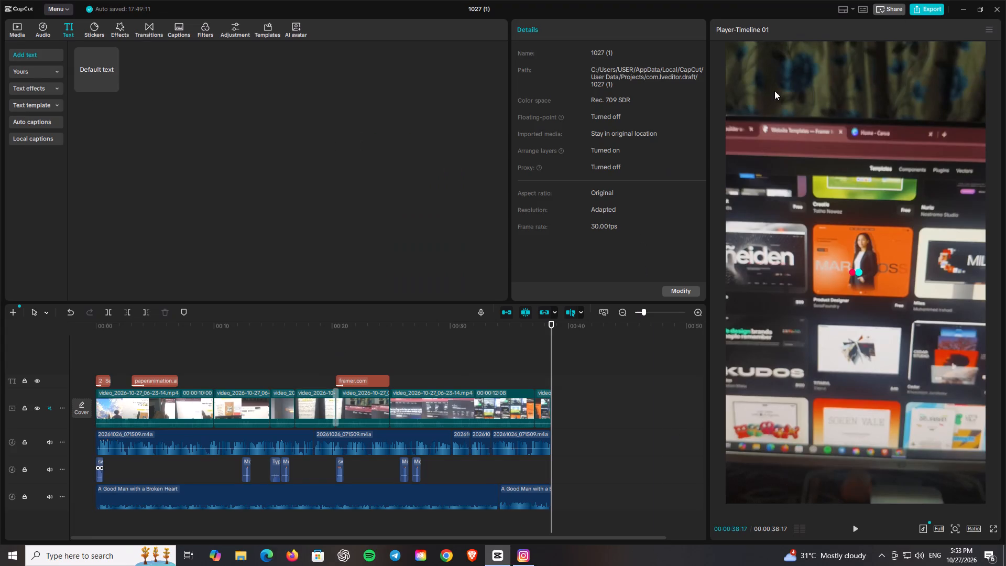
pyautogui.click(997, 10)
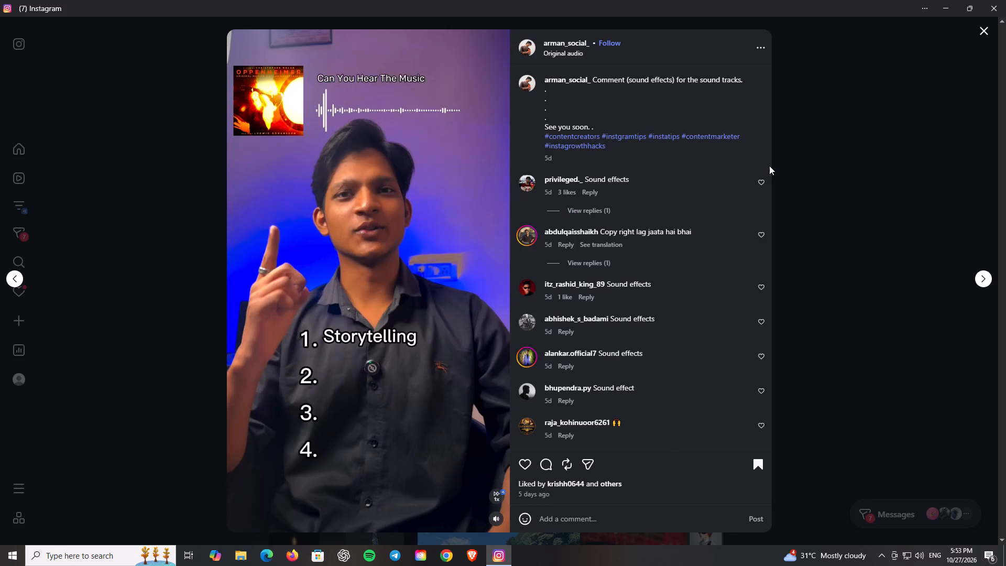
# Close the CapCut home window.
pyautogui.click(989, 11)
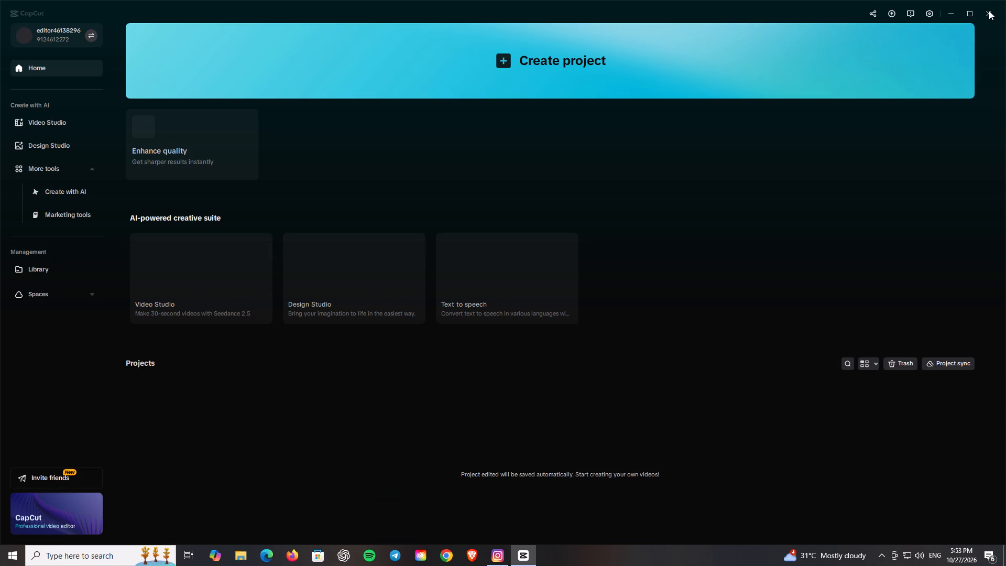
pyautogui.click(989, 10)
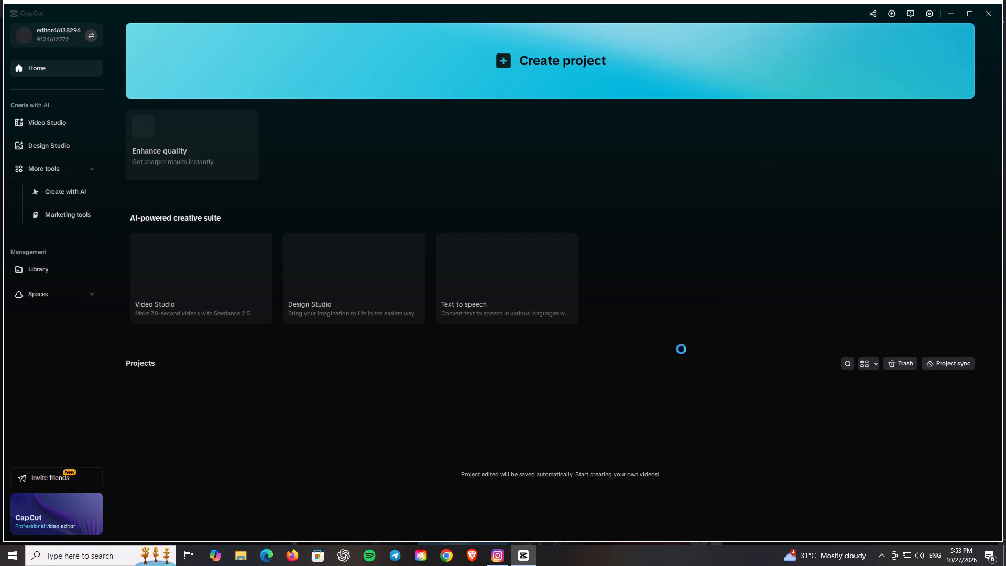
pyautogui.click(570, 477)
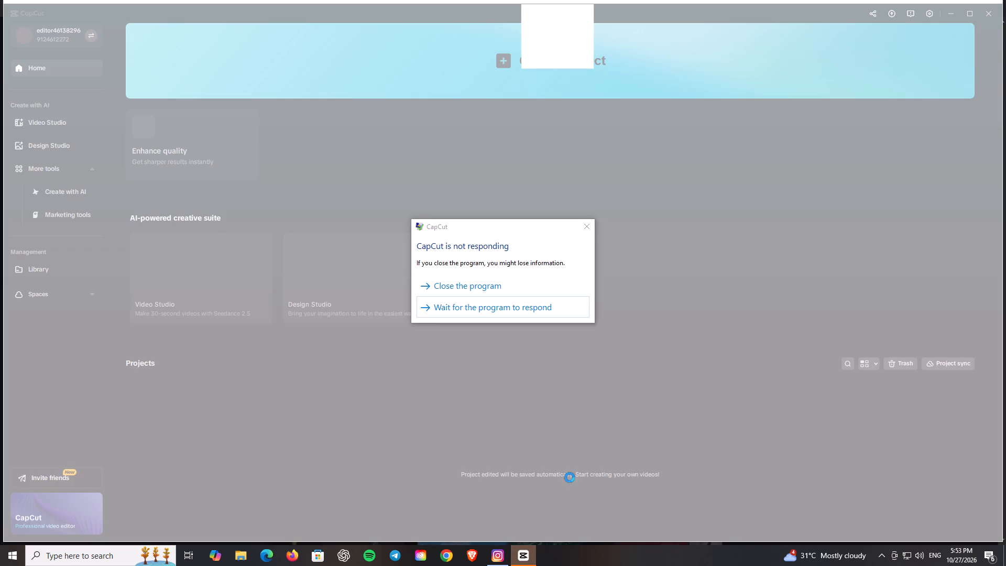
# Close the unresponsive CapCut program instead of waiting for it to respond.
pyautogui.click(483, 286)
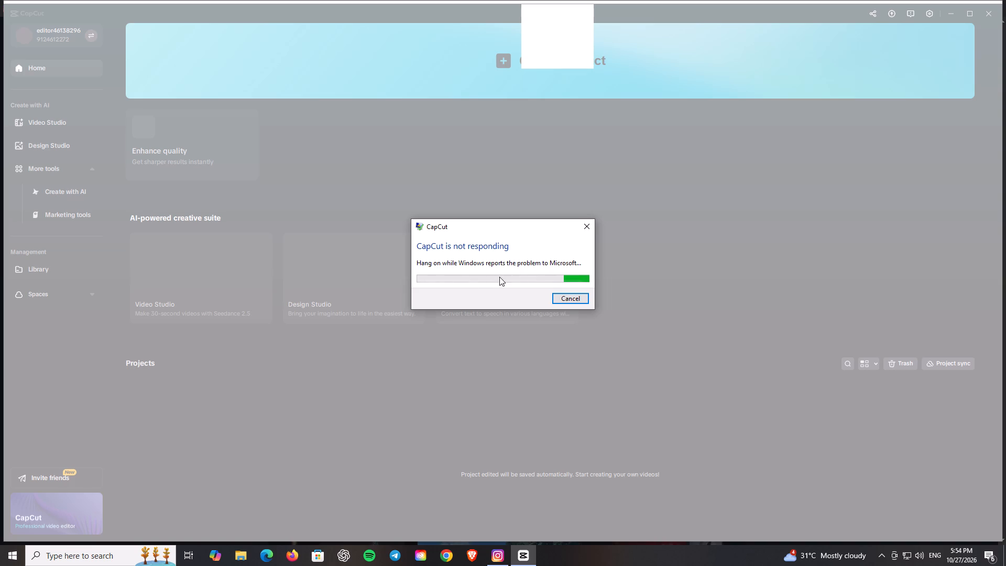
# Dismiss the Windows problem report for CapCut so that the unresponsive program closes.
pyautogui.click(589, 228)
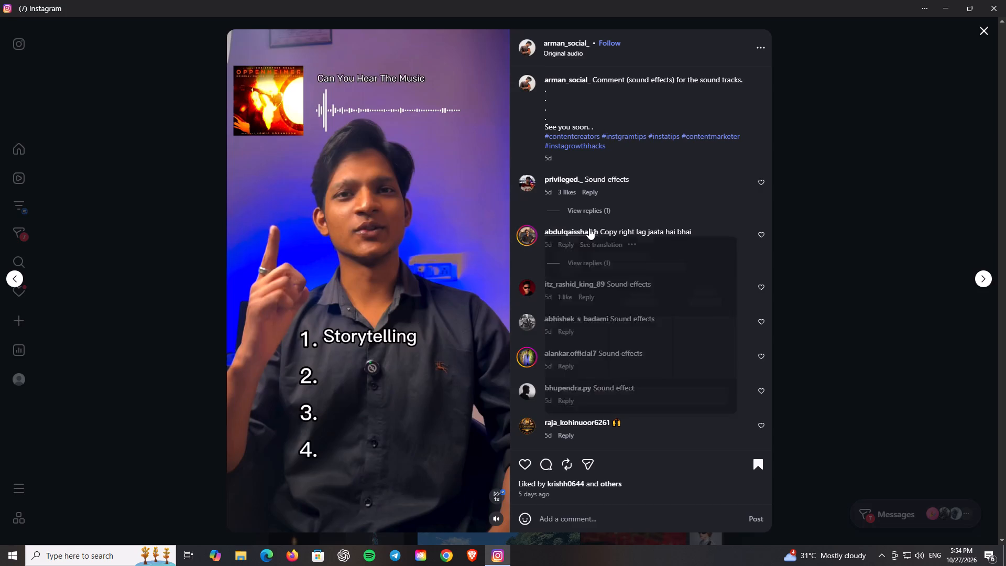
# Close the open Instagram reel and minimise the Instagram window to reach the desktop.
pyautogui.click(844, 206)
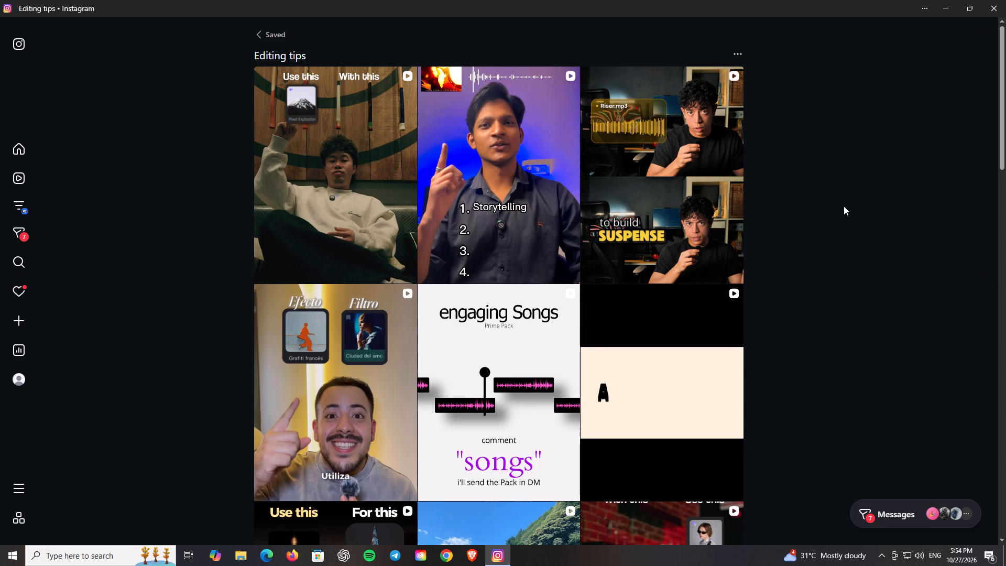
pyautogui.scroll(-5, 531, 321)
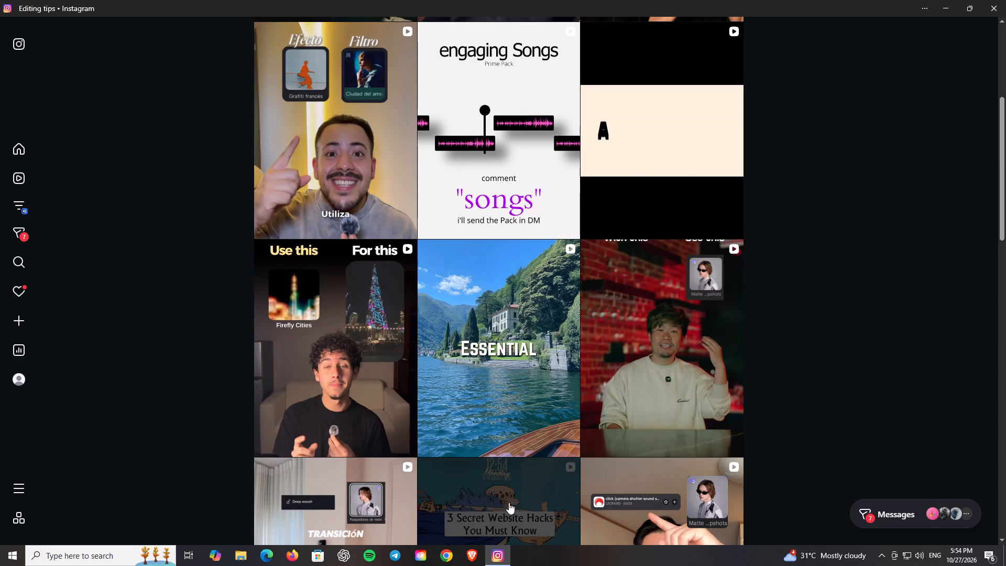
pyautogui.click(497, 545)
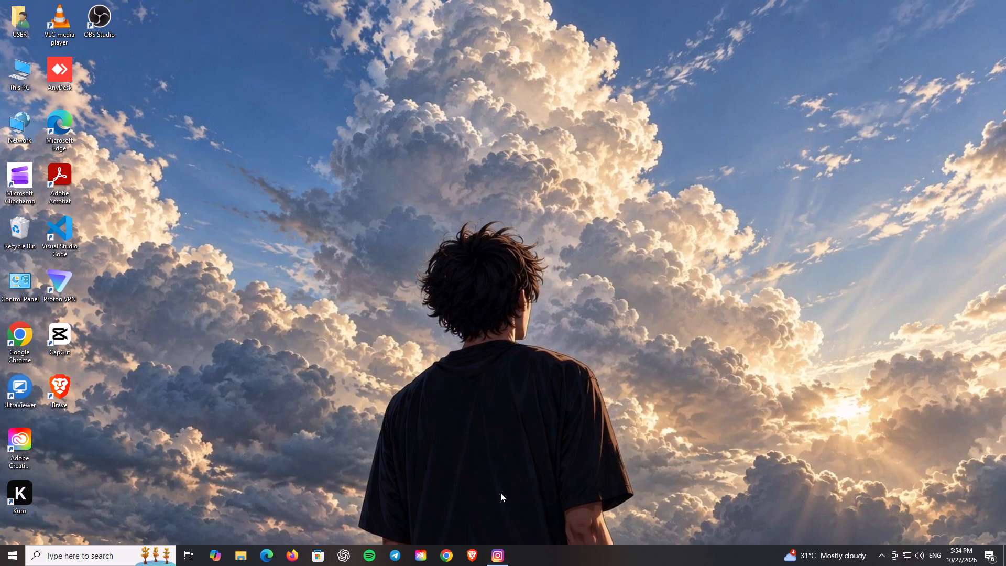
# Refresh the Windows desktop.
pyautogui.moveTo(494, 236); pyautogui.dragTo(492, 226, button='right')
pyautogui.click(514, 265)
pyautogui.rightClick(497, 201)
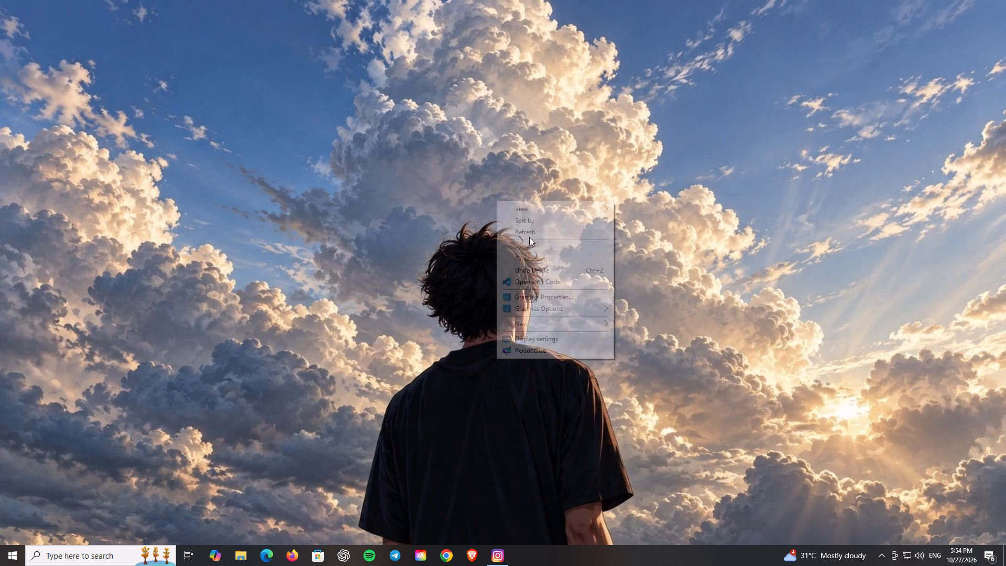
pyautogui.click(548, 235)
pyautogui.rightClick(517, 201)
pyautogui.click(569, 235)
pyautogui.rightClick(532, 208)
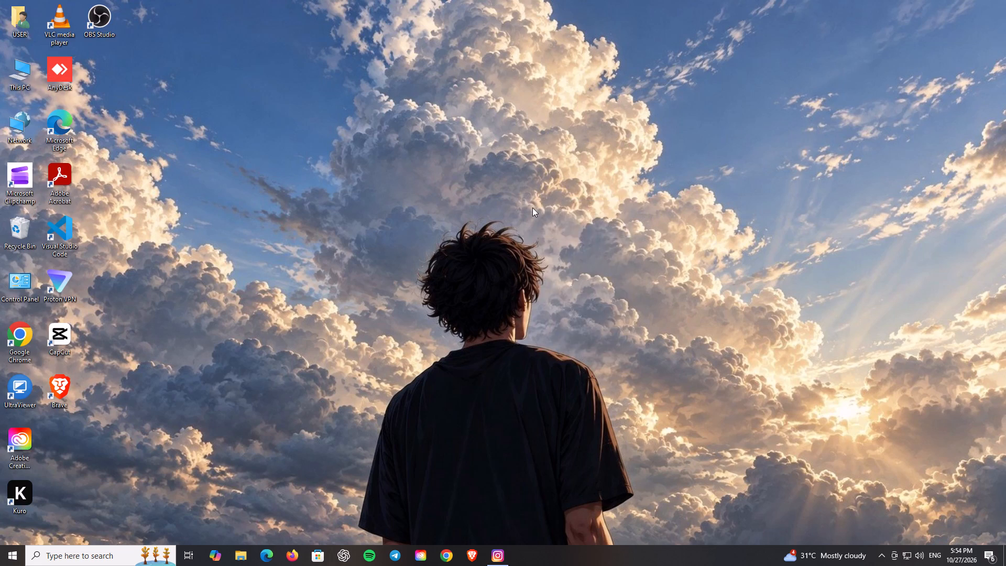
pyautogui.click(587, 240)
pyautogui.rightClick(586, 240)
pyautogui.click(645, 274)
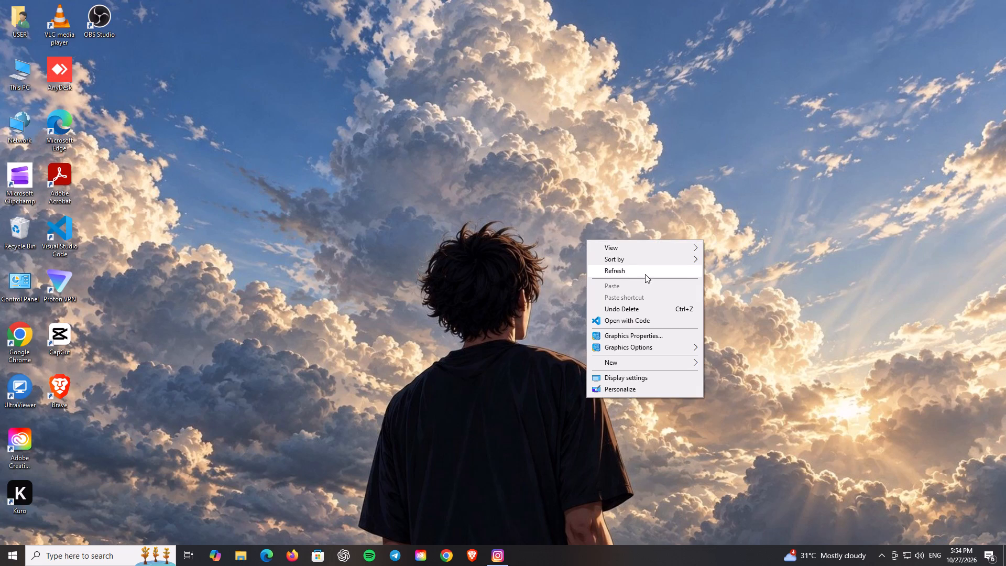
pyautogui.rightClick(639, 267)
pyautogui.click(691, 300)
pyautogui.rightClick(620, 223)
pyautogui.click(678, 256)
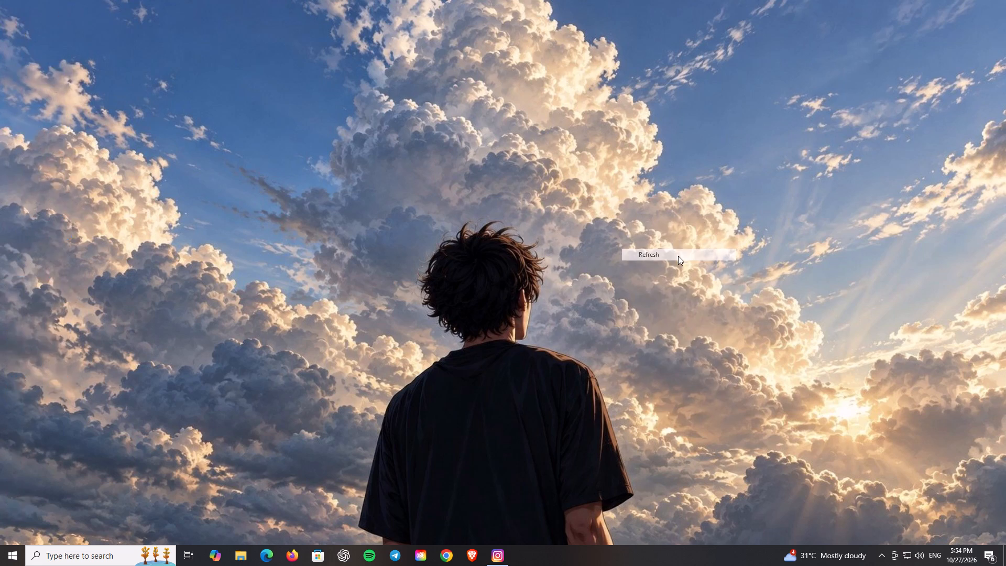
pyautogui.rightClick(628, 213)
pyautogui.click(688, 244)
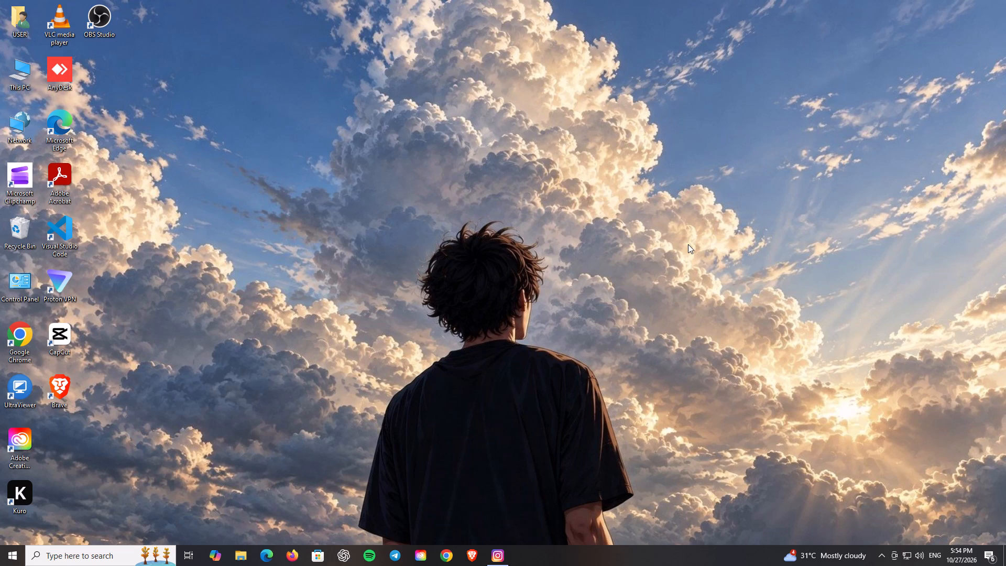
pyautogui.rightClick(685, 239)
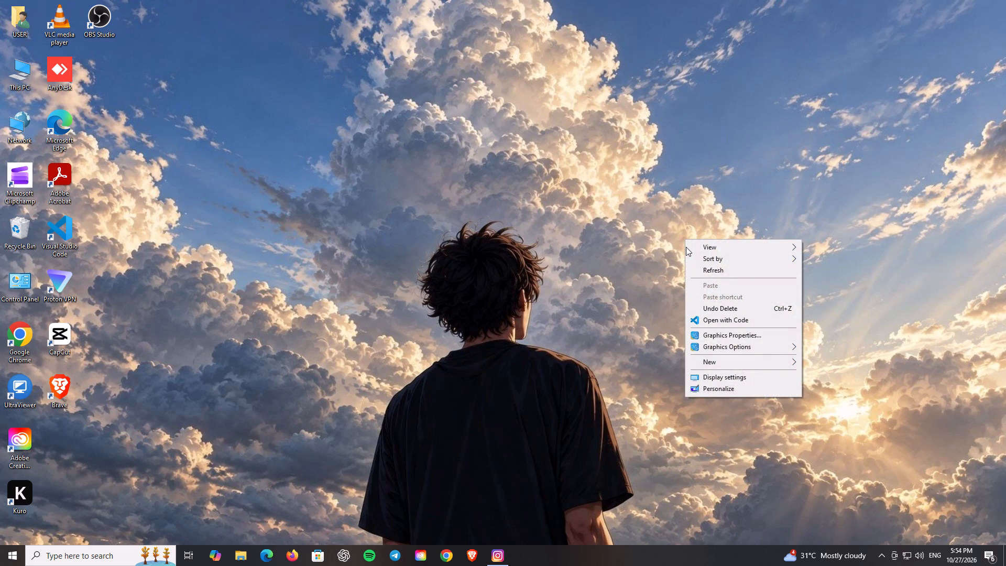